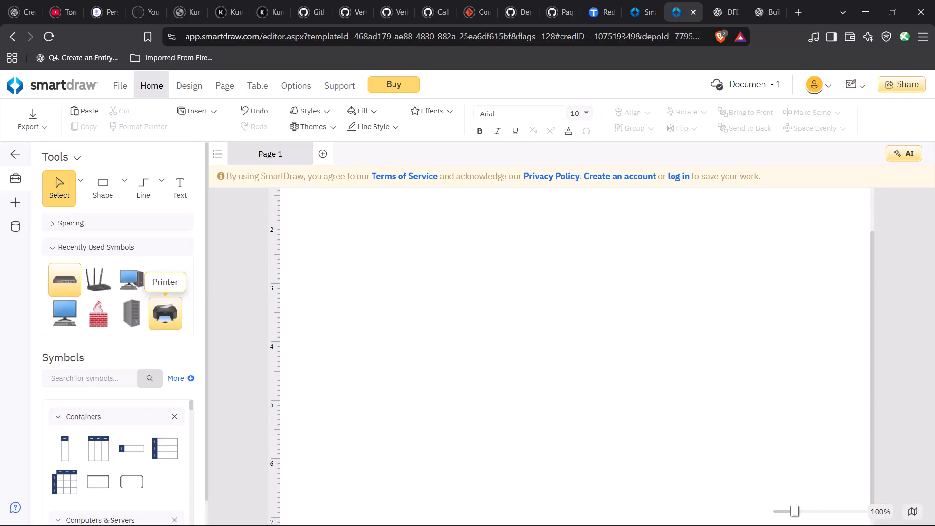
# Place a desktop PC with tower near the page's upper-left corner and a Dumb Terminal below it.
pyautogui.click(134, 283)
pyautogui.click(339, 228)
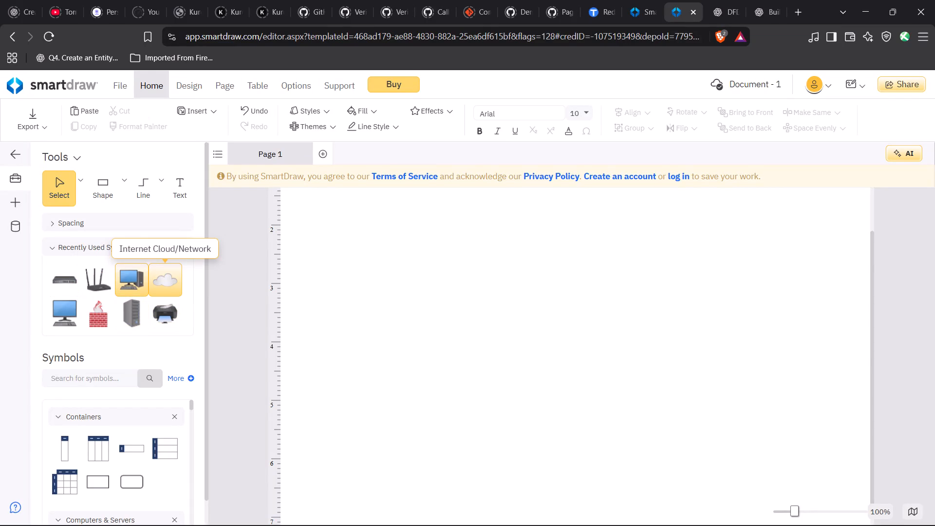
pyautogui.moveTo(127, 281); pyautogui.dragTo(342, 239)
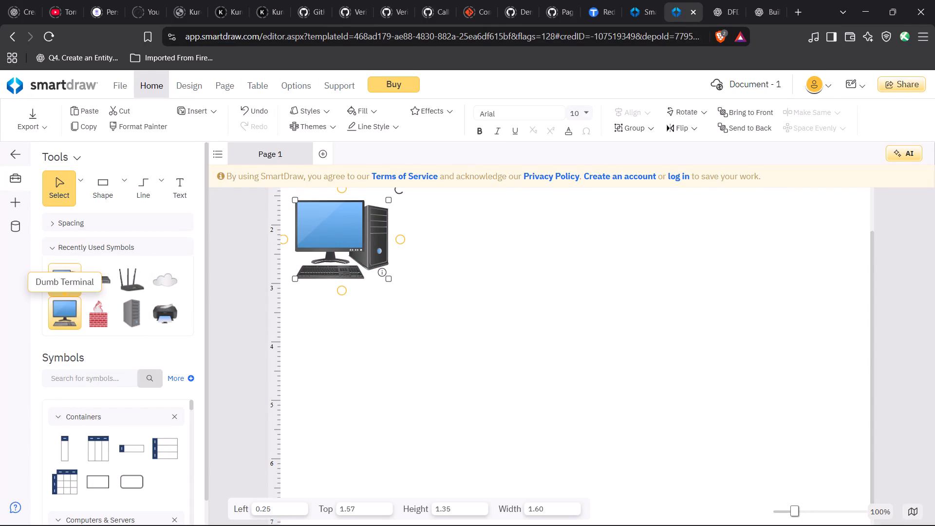
pyautogui.click(76, 320)
pyautogui.moveTo(76, 320); pyautogui.dragTo(345, 357)
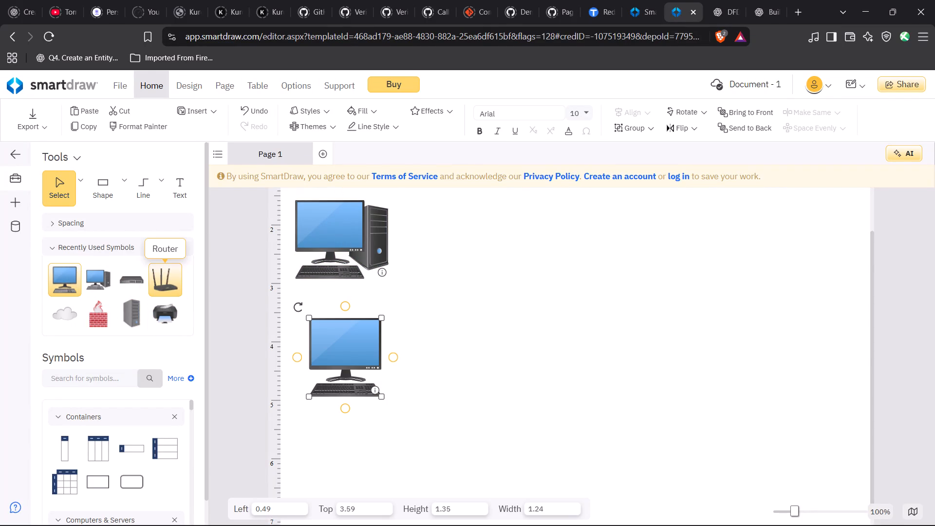
# Place a Router to the right of the desktop PC and a Printer below the router.
pyautogui.moveTo(169, 278); pyautogui.dragTo(505, 263)
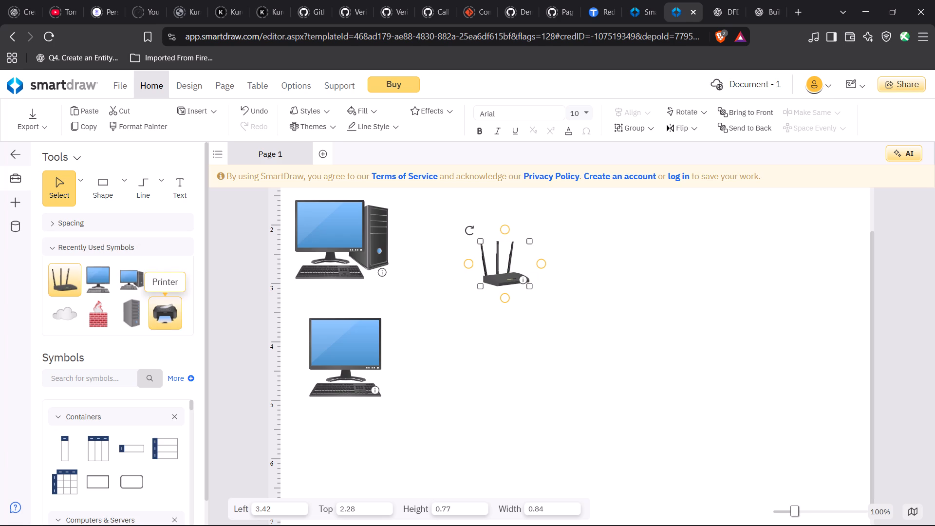
pyautogui.moveTo(170, 314); pyautogui.dragTo(494, 351)
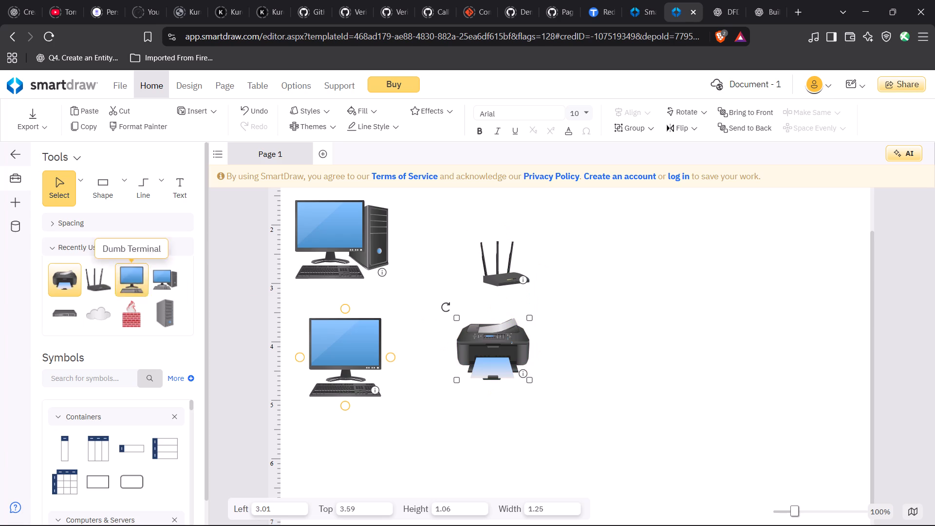
# Place a Generic Server to the right of the router and a second desktop PC below it, at about left 6.11, top 3.81.
pyautogui.moveTo(168, 310); pyautogui.dragTo(632, 246)
pyautogui.moveTo(79, 312); pyautogui.dragTo(680, 365)
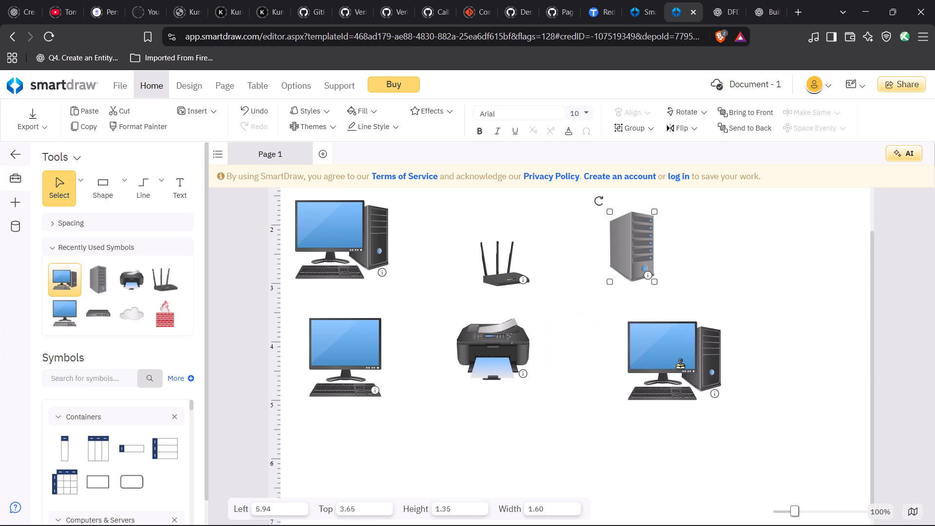
pyautogui.moveTo(680, 365); pyautogui.dragTo(684, 370)
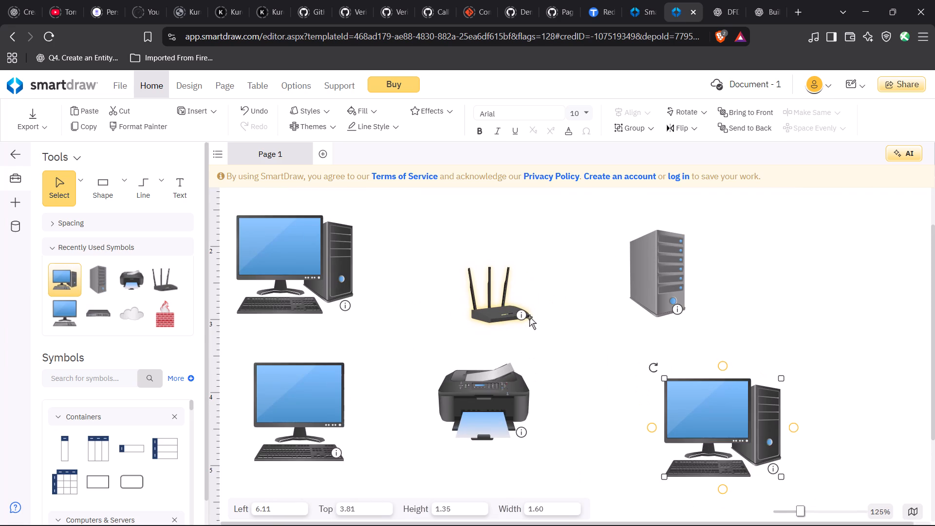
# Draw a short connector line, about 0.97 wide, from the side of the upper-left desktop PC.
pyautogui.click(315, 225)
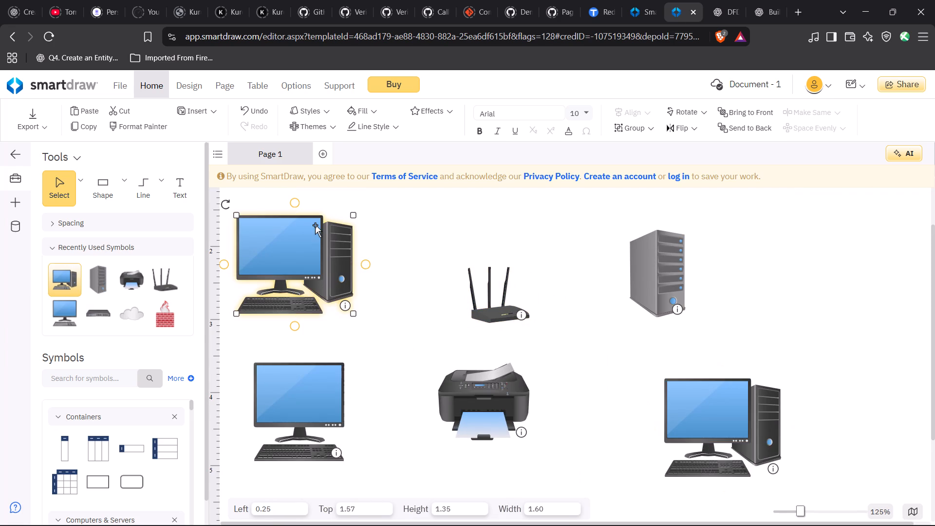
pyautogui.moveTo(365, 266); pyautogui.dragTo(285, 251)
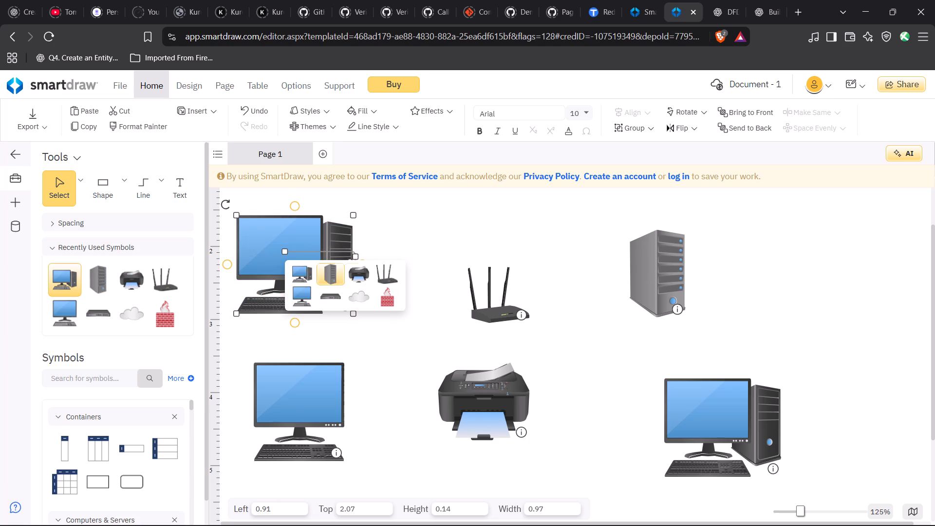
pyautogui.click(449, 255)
# Shrink the upper-left desktop PC to about 0.56 wide by 0.47 high.
pyautogui.click(285, 247)
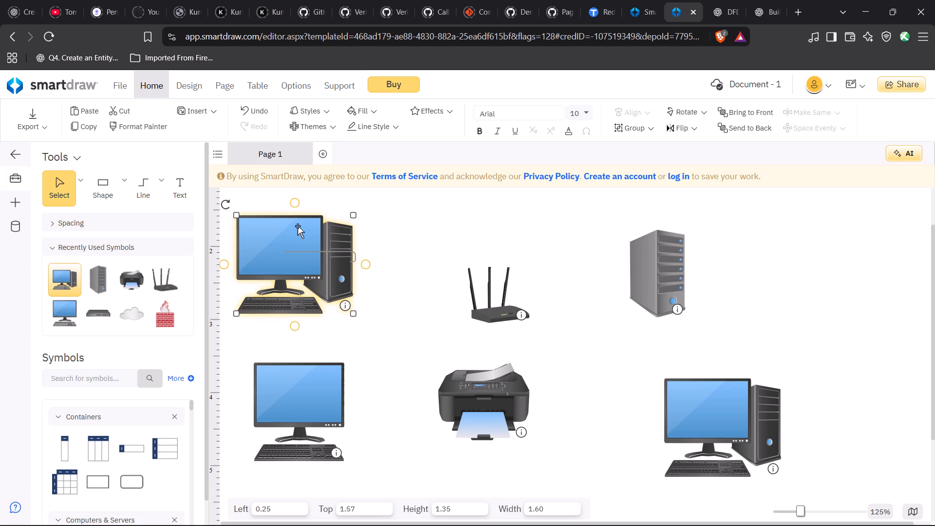
pyautogui.moveTo(234, 212); pyautogui.dragTo(288, 248)
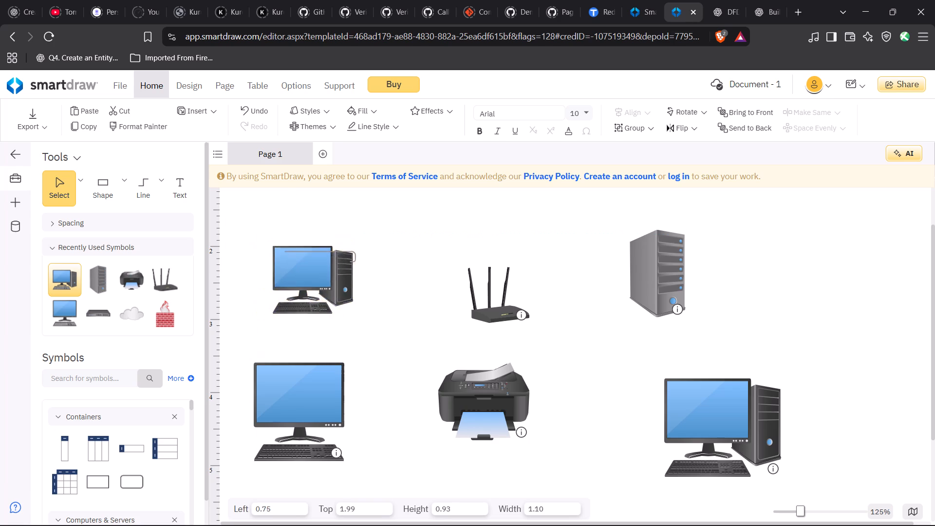
pyautogui.moveTo(288, 248); pyautogui.dragTo(312, 265)
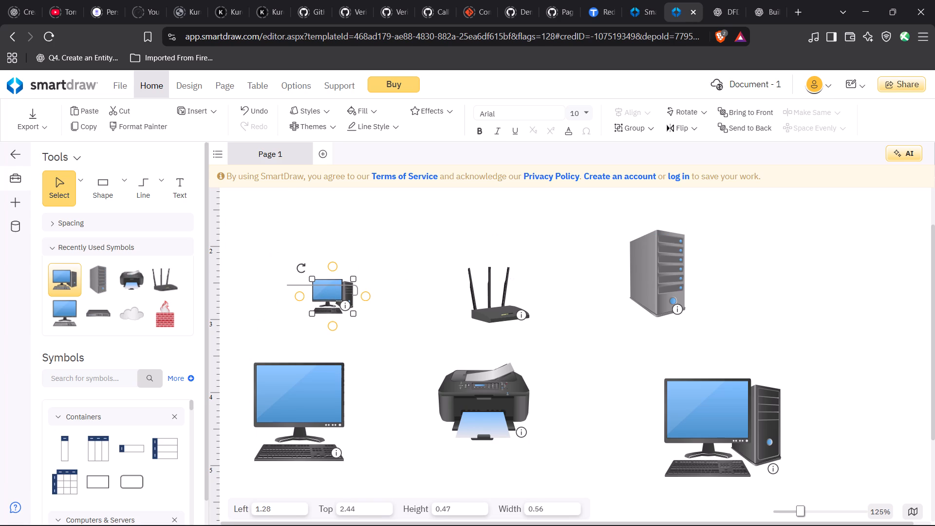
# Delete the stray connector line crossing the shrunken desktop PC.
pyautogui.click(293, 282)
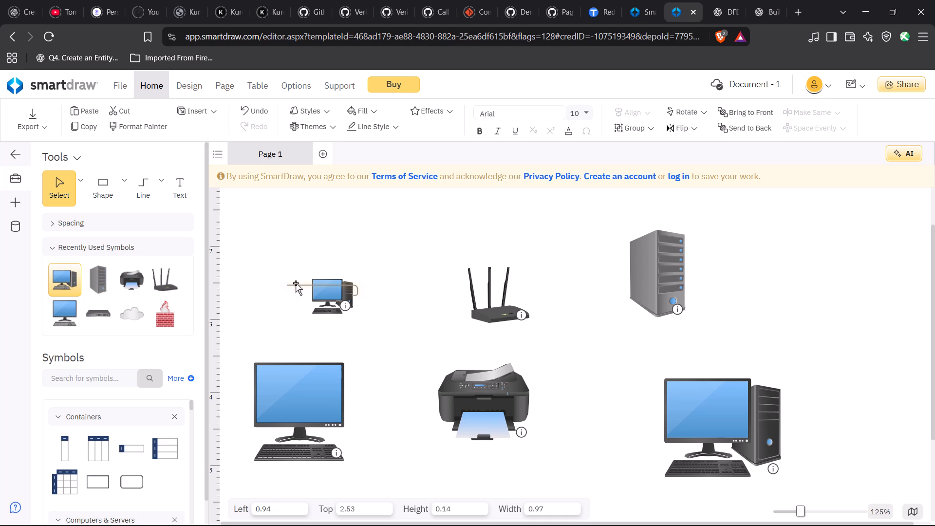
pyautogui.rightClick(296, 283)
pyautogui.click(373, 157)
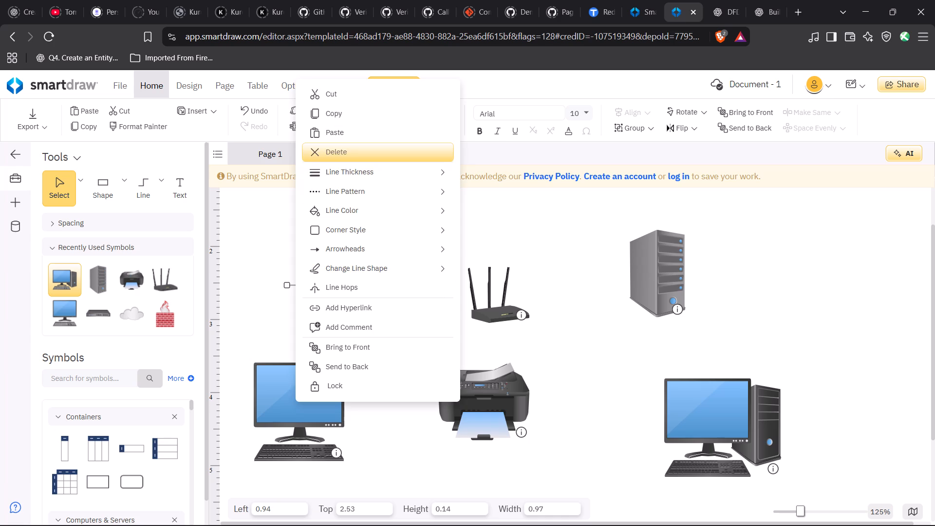
# Move the shrunken desktop PC up and left, into the page's upper-left corner area.
pyautogui.moveTo(321, 300); pyautogui.dragTo(265, 224)
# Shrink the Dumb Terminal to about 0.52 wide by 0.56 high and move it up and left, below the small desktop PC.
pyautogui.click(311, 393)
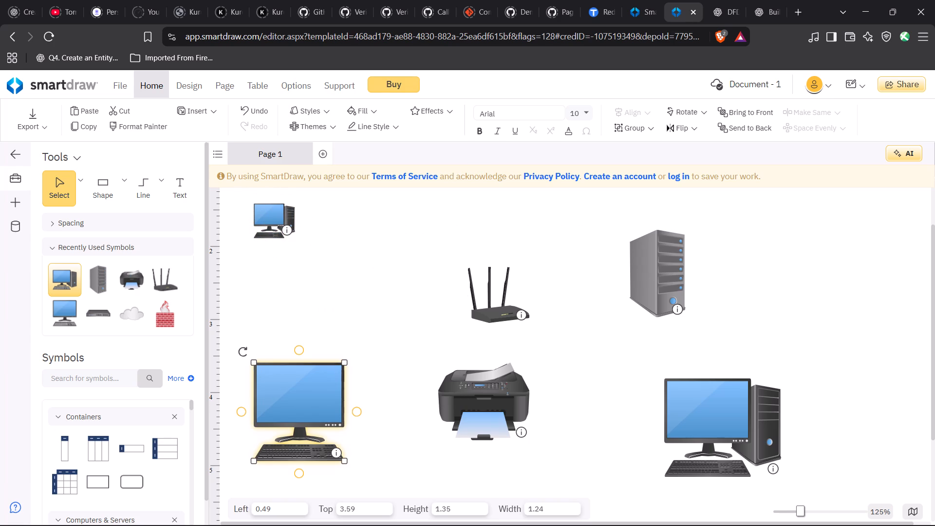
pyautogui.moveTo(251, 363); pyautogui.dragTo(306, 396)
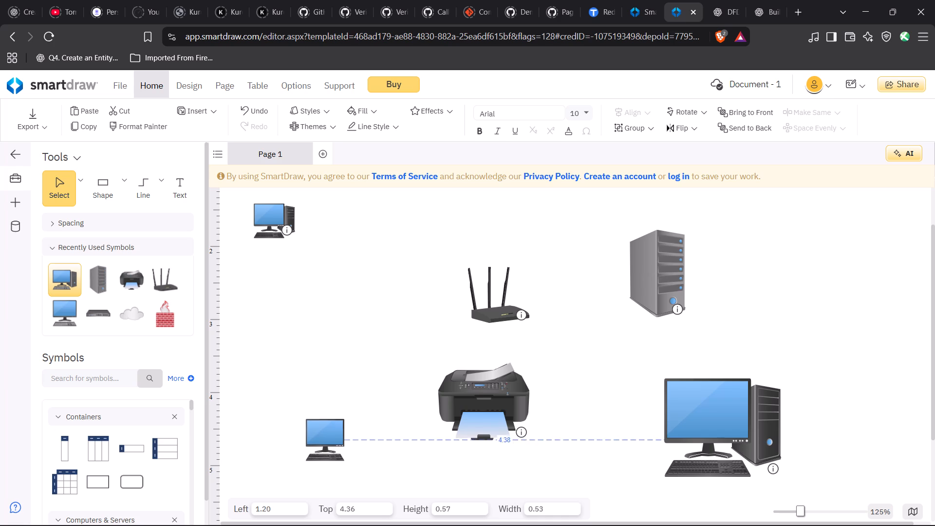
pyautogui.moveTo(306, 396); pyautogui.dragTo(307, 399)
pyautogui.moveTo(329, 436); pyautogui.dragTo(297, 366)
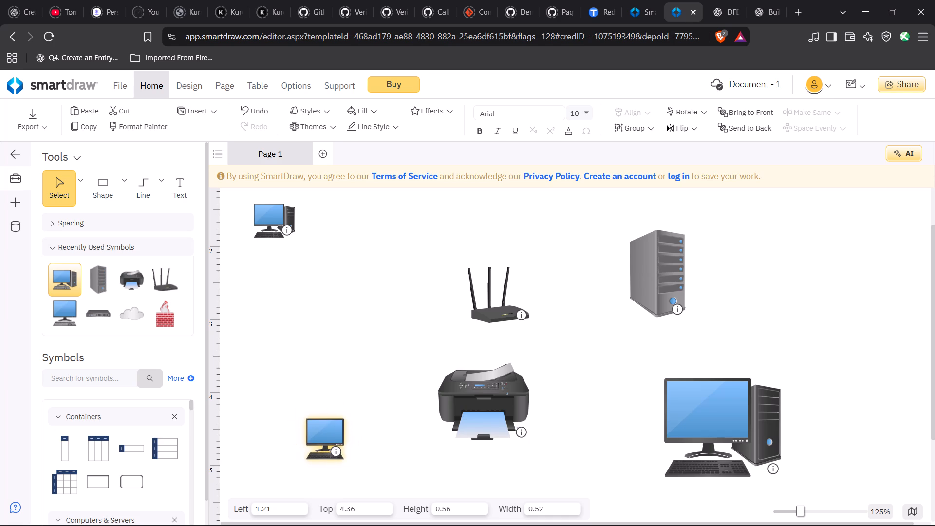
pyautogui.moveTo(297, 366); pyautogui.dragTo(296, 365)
# Move the printer above and left of the router and shrink it to about 0.63 wide by 0.54 high.
pyautogui.moveTo(480, 405); pyautogui.dragTo(402, 324)
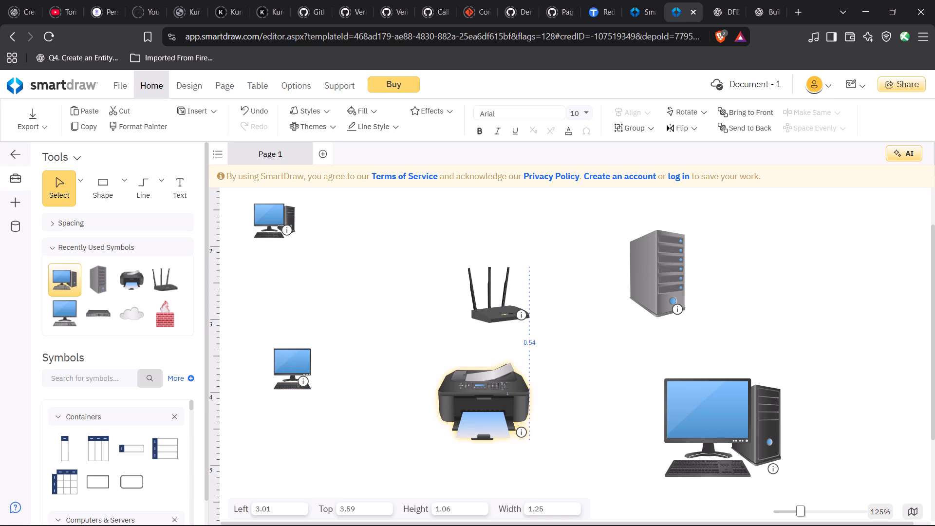
pyautogui.moveTo(402, 324); pyautogui.dragTo(396, 238)
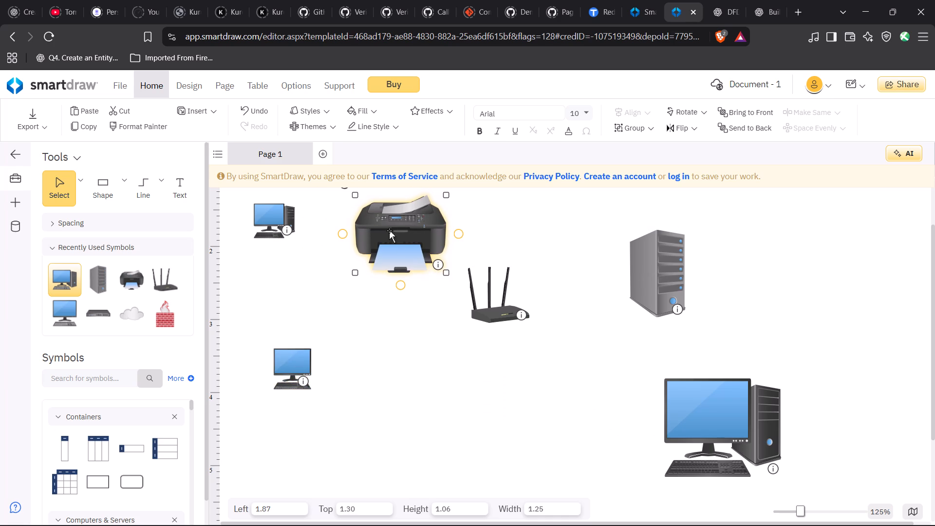
pyautogui.click(357, 195)
pyautogui.moveTo(357, 195); pyautogui.dragTo(376, 208)
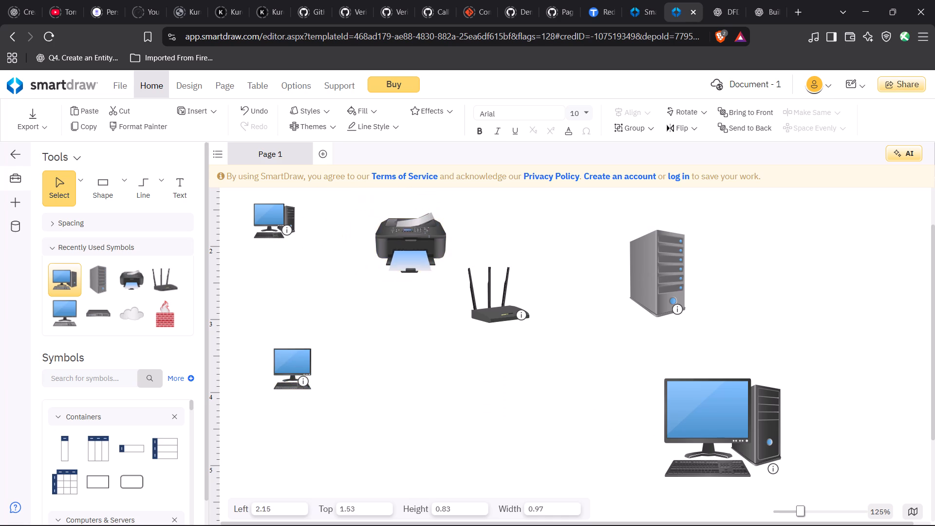
pyautogui.moveTo(376, 208); pyautogui.dragTo(400, 224)
# Shrink the router to about 0.46 wide by 0.42 high.
pyautogui.click(496, 314)
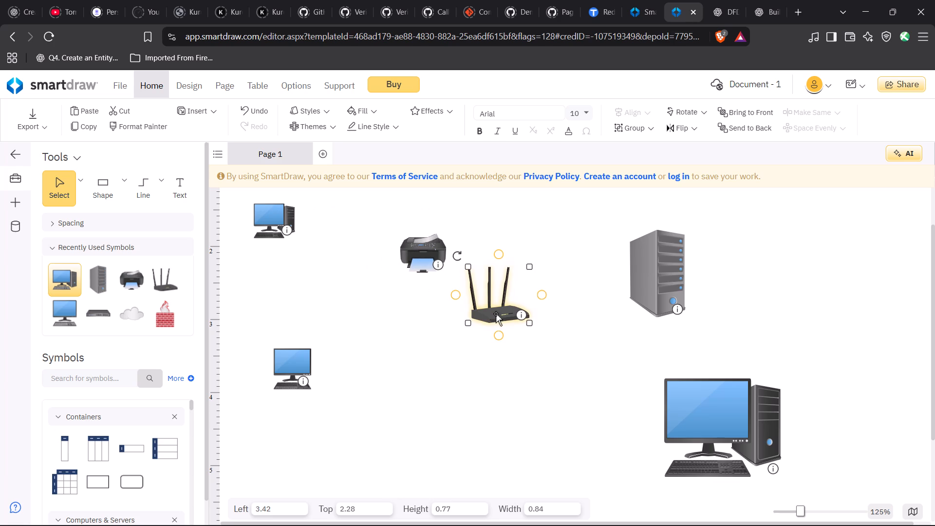
pyautogui.moveTo(469, 266); pyautogui.dragTo(493, 290)
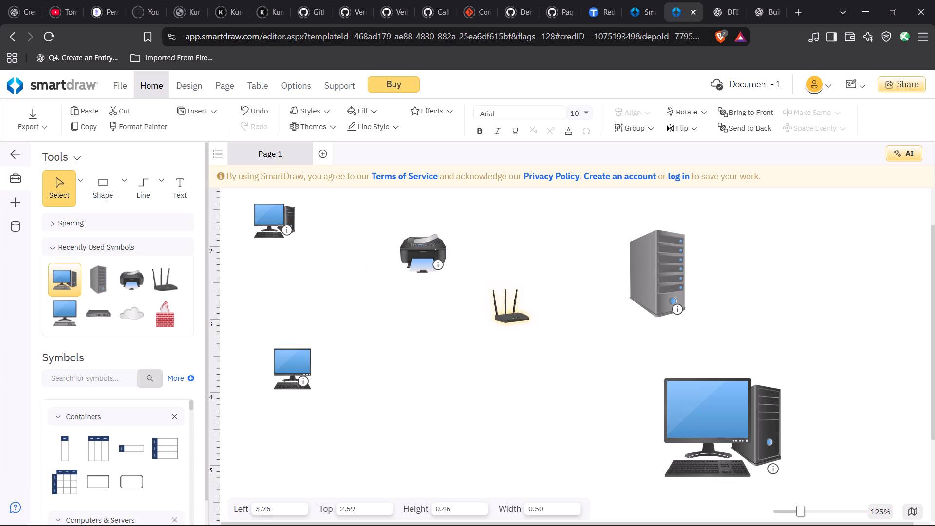
pyautogui.moveTo(493, 290); pyautogui.dragTo(496, 293)
# Shrink the server to about 0.36 wide by 0.56 high.
pyautogui.click(654, 282)
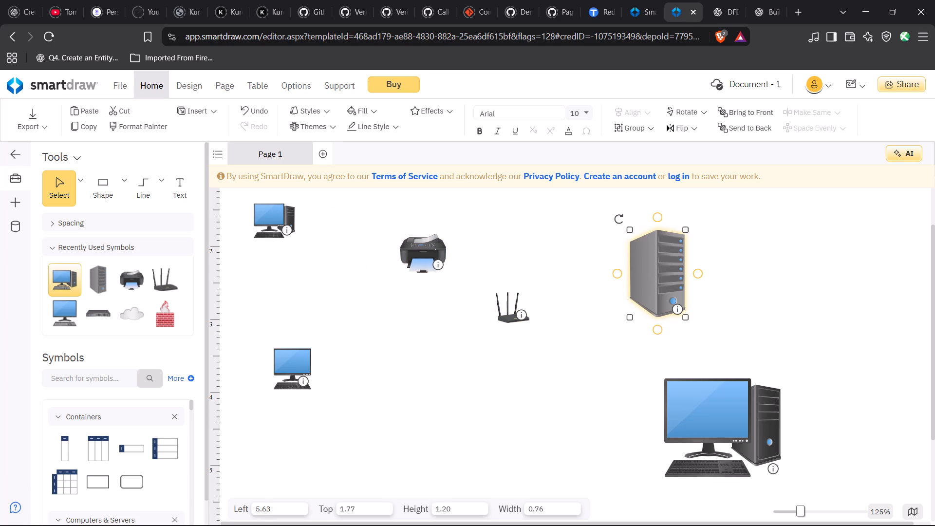
pyautogui.click(633, 228)
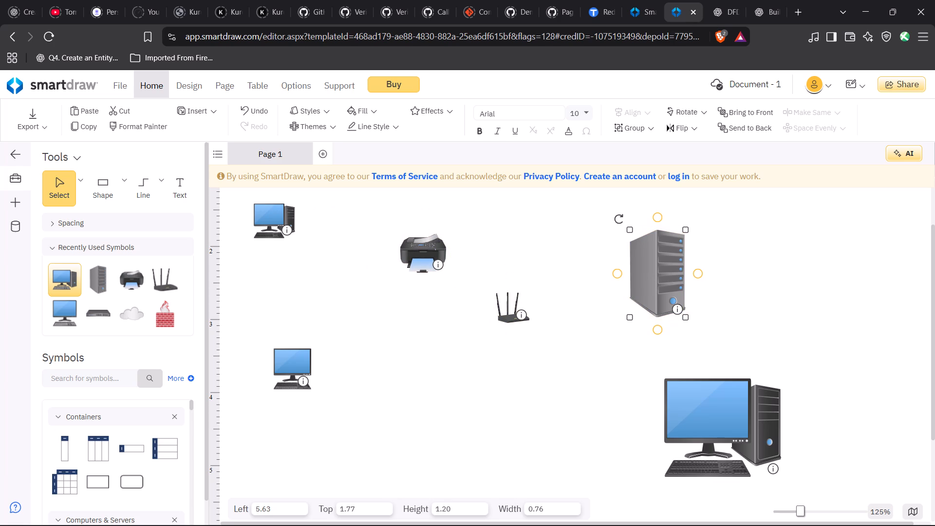
pyautogui.moveTo(630, 228); pyautogui.dragTo(659, 263)
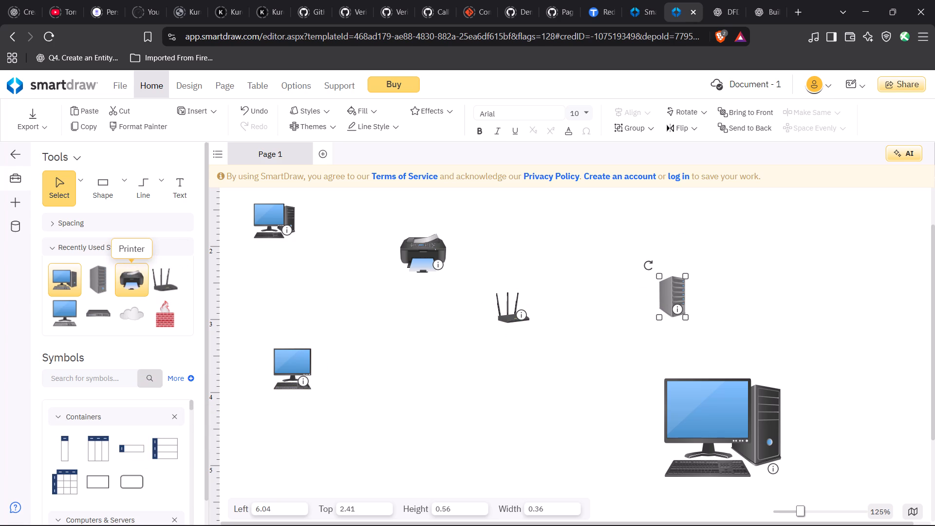
# Place a Firewall to the right of the Dumb Terminal and shrink it to about 0.30 wide by 0.43 high.
pyautogui.click(168, 312)
pyautogui.moveTo(423, 362); pyautogui.dragTo(440, 376)
pyautogui.moveTo(158, 316); pyautogui.dragTo(401, 374)
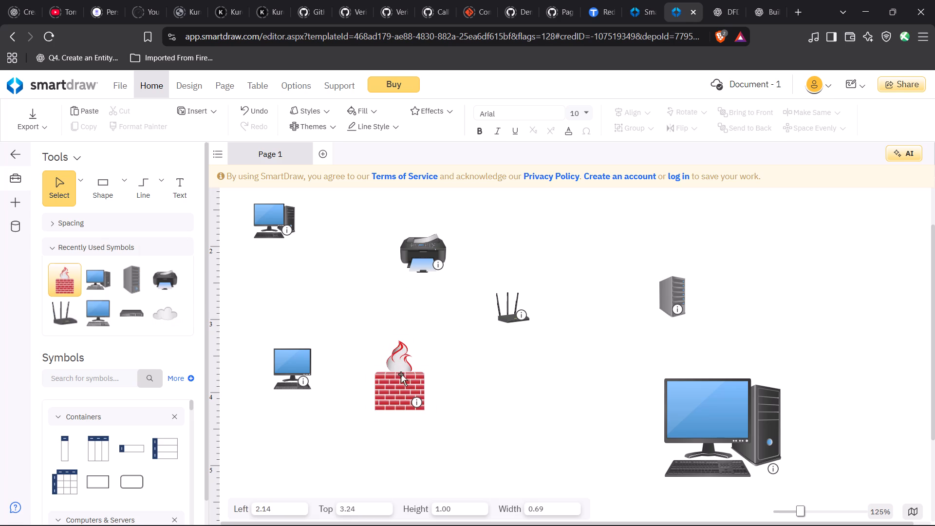
pyautogui.moveTo(373, 336); pyautogui.dragTo(404, 359)
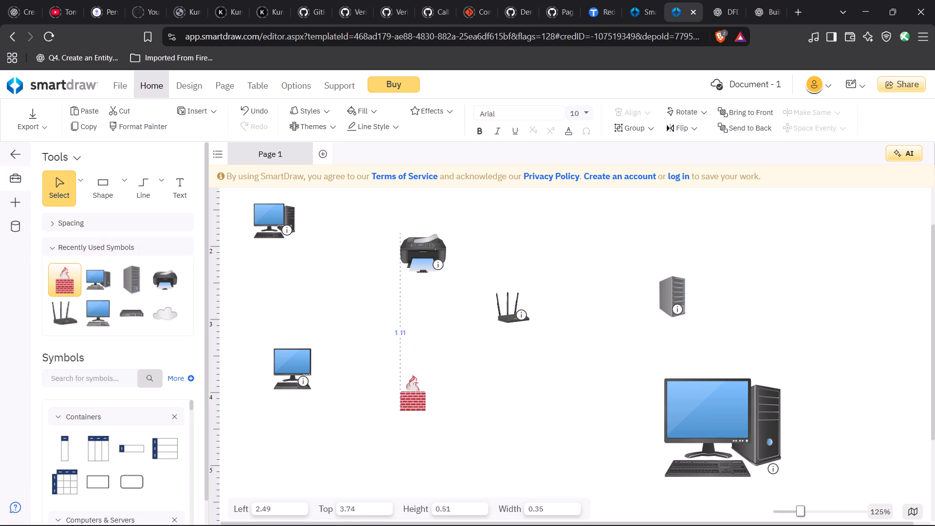
pyautogui.moveTo(404, 359); pyautogui.dragTo(404, 360)
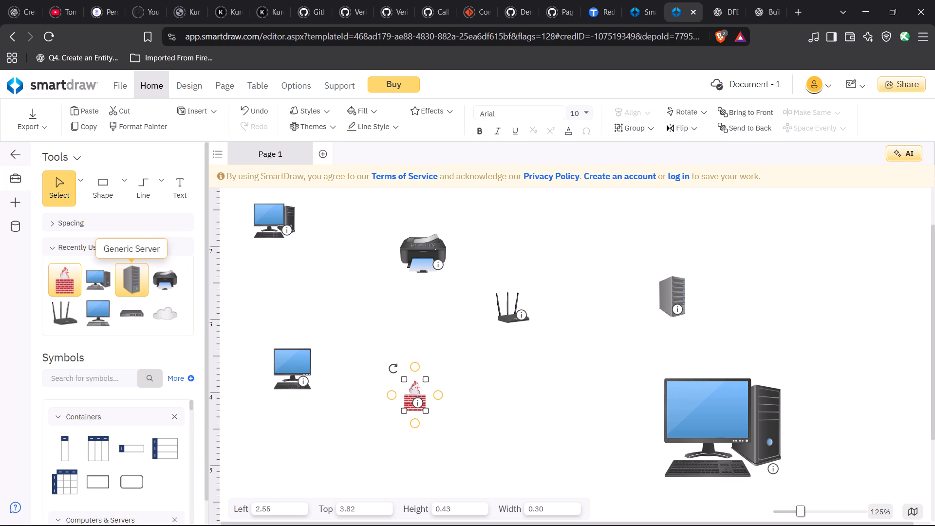
# Move the server to the middle of the diagram, above and right of the firewall, at about left 3.12, top 2.93.
pyautogui.moveTo(675, 297); pyautogui.dragTo(734, 226)
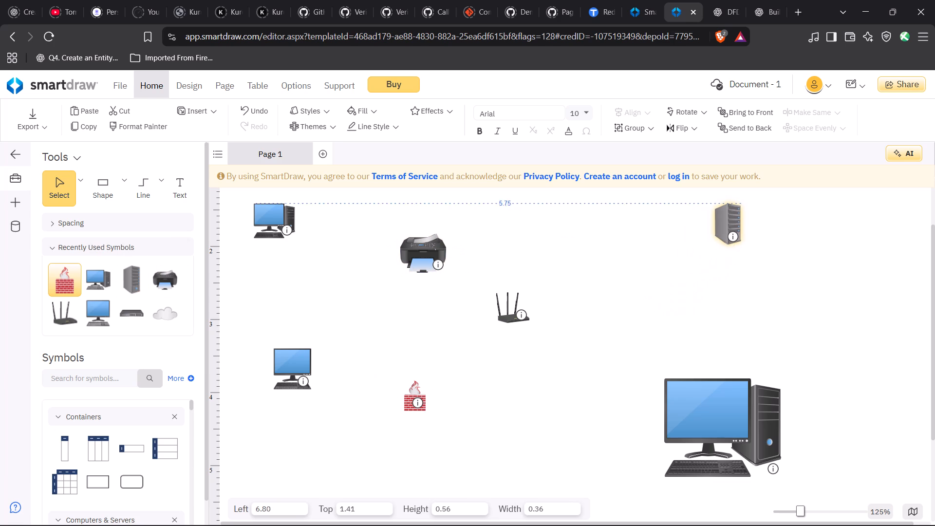
pyautogui.moveTo(734, 226); pyautogui.dragTo(461, 335)
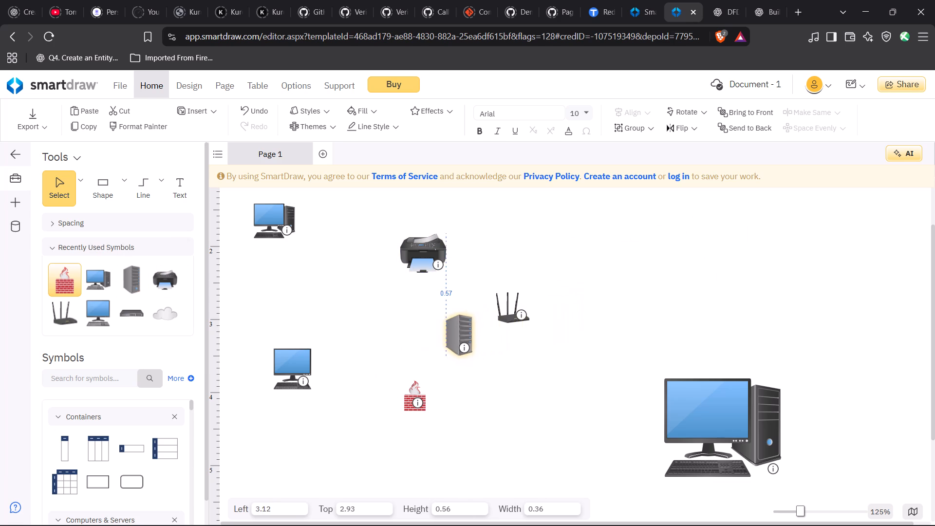
pyautogui.moveTo(461, 335); pyautogui.dragTo(460, 335)
# Move the router up and to the right, above and right of the server.
pyautogui.moveTo(515, 309); pyautogui.dragTo(497, 276)
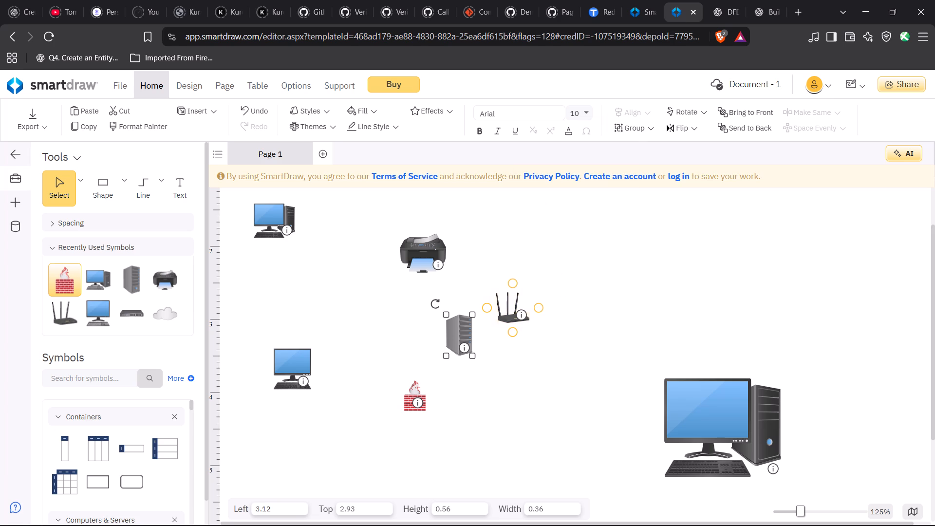
pyautogui.moveTo(497, 276); pyautogui.dragTo(503, 273)
pyautogui.moveTo(510, 312); pyautogui.dragTo(564, 263)
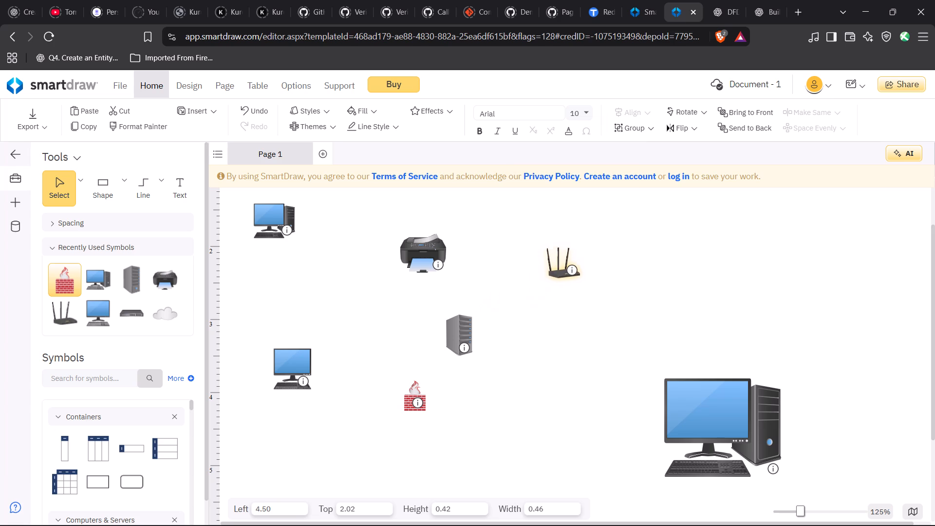
pyautogui.moveTo(564, 263); pyautogui.dragTo(566, 258)
# Move the printer directly above the server, to about left 2.99, top 1.22.
pyautogui.moveTo(430, 259); pyautogui.dragTo(467, 211)
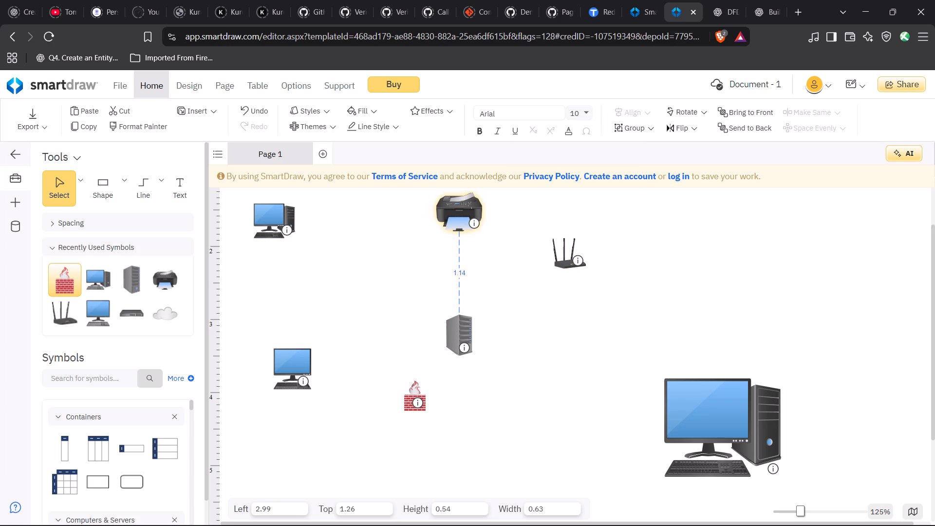
pyautogui.moveTo(467, 211); pyautogui.dragTo(467, 215)
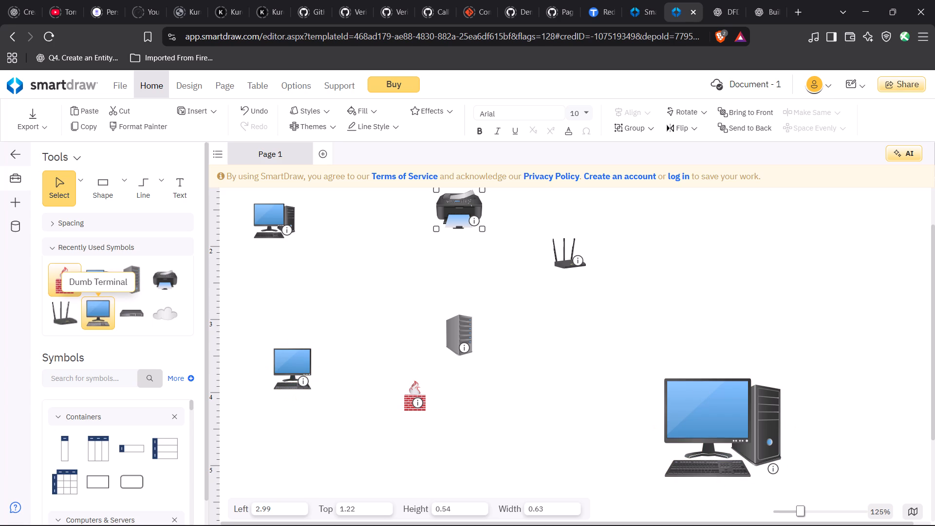
# Delete the Dumb Terminal below the small desktop PC.
pyautogui.rightClick(299, 361)
pyautogui.click(363, 143)
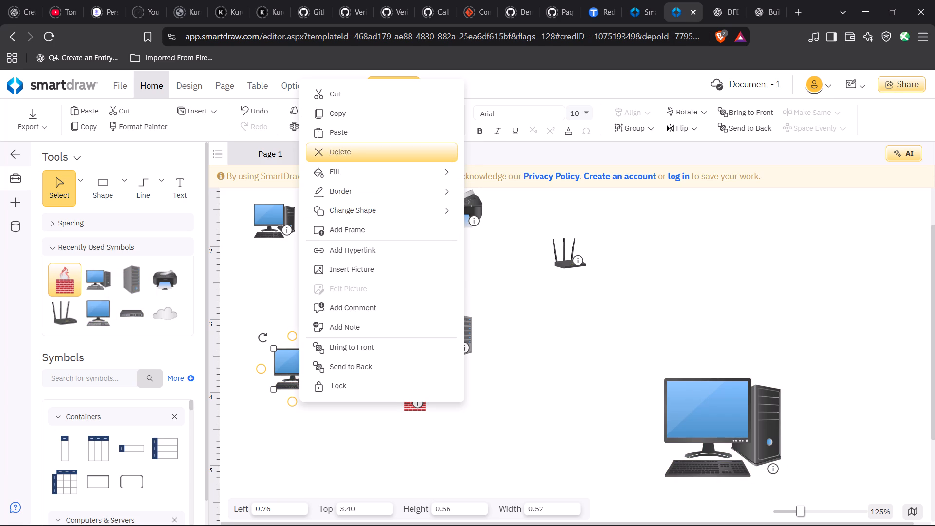
# Add a PC Computer Front View below the diagram's upper-left computer, scaled to about 0.66 wide and 0.56 high.
pyautogui.click(101, 277)
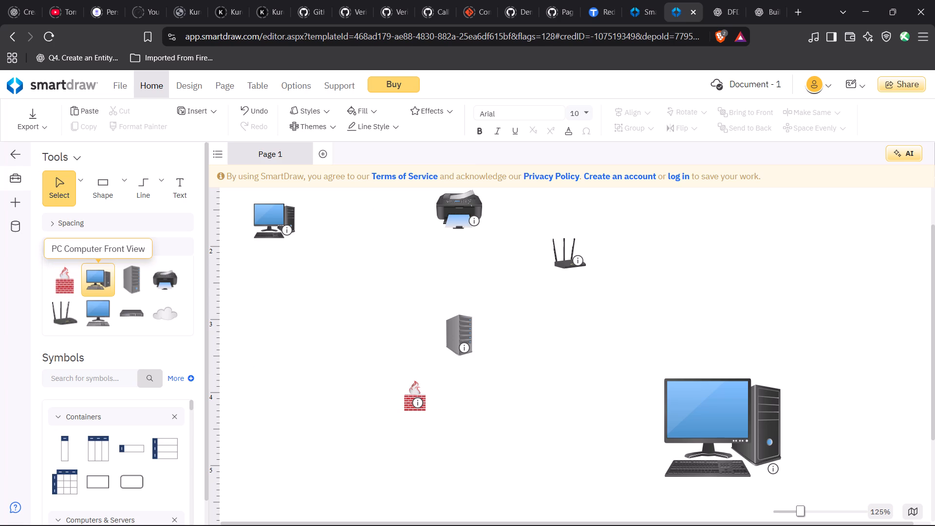
pyautogui.moveTo(102, 283); pyautogui.dragTo(187, 295)
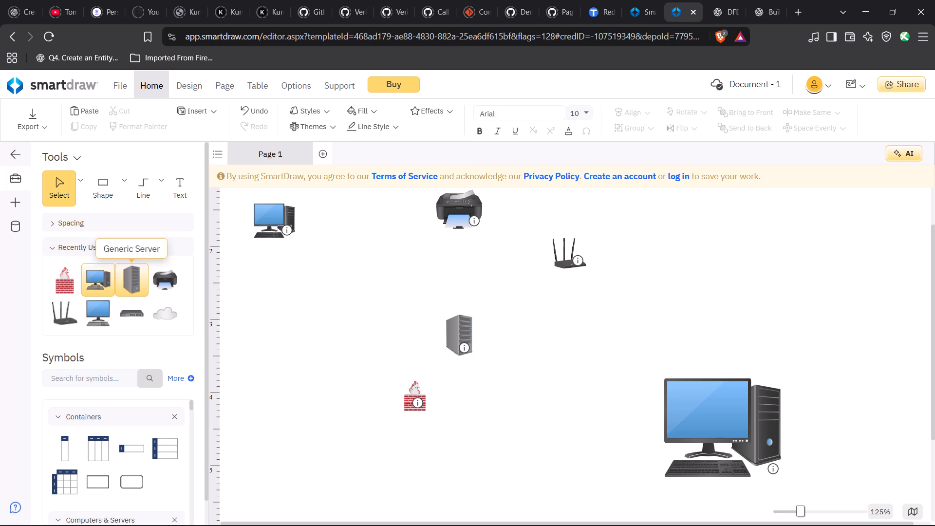
pyautogui.moveTo(187, 295); pyautogui.dragTo(278, 412)
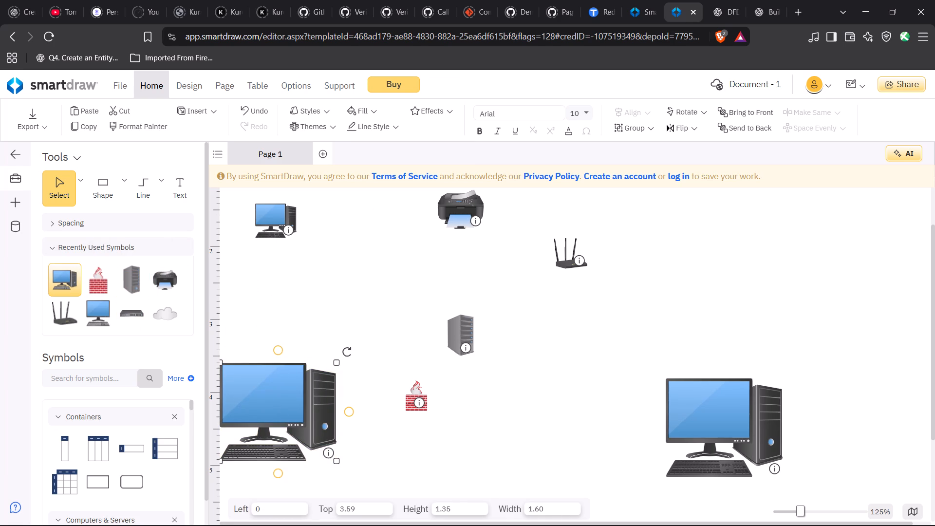
pyautogui.moveTo(336, 362); pyautogui.dragTo(287, 398)
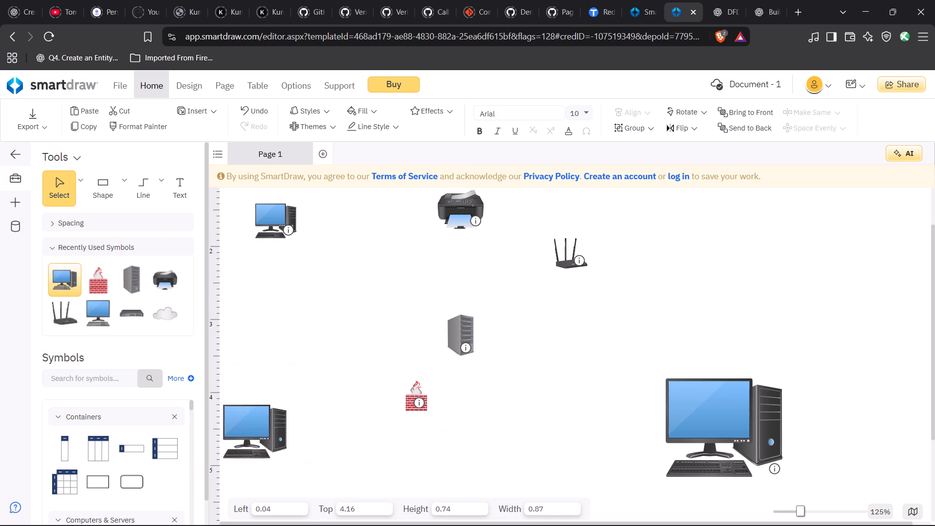
pyautogui.moveTo(287, 398); pyautogui.dragTo(271, 401)
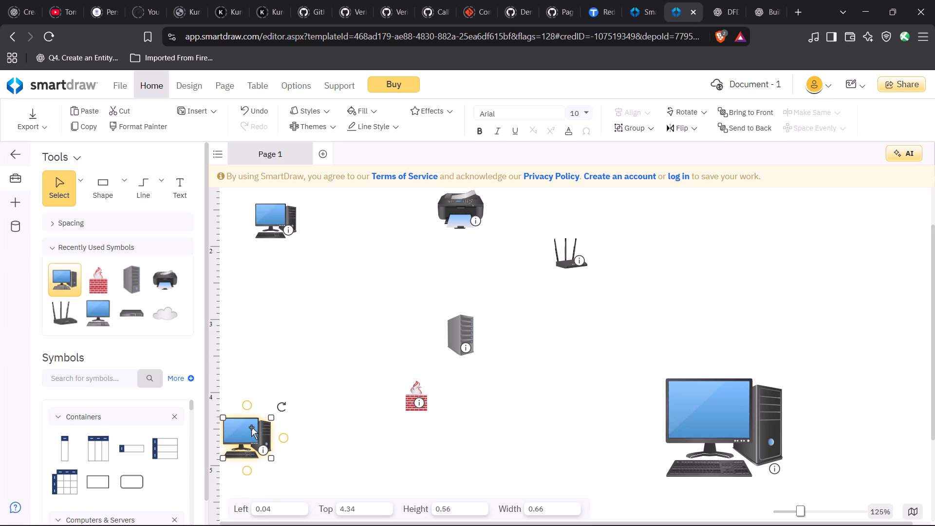
pyautogui.moveTo(250, 428); pyautogui.dragTo(277, 399)
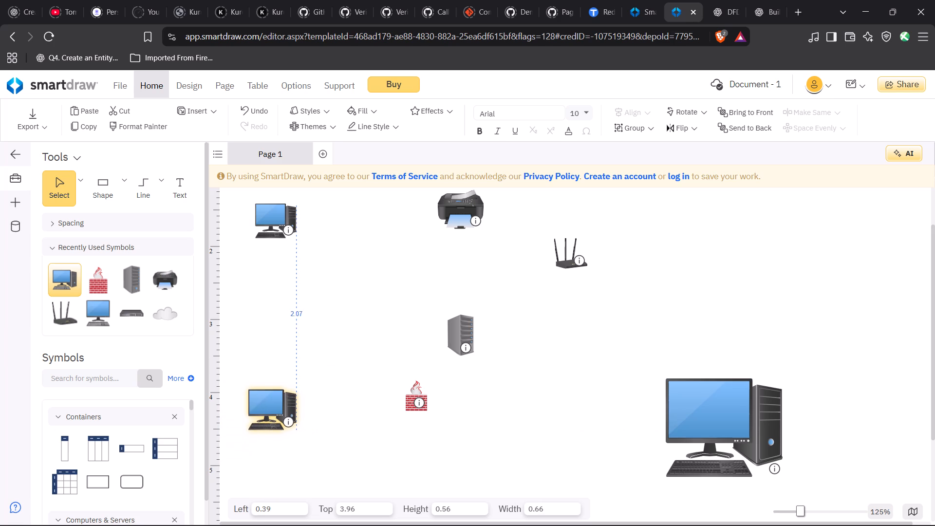
pyautogui.moveTo(277, 399); pyautogui.dragTo(277, 399)
# Shrink the large computer at the diagram's lower right to about 0.64 by 0.54 and place it at about left 6.75, top 3.89.
pyautogui.click(664, 421)
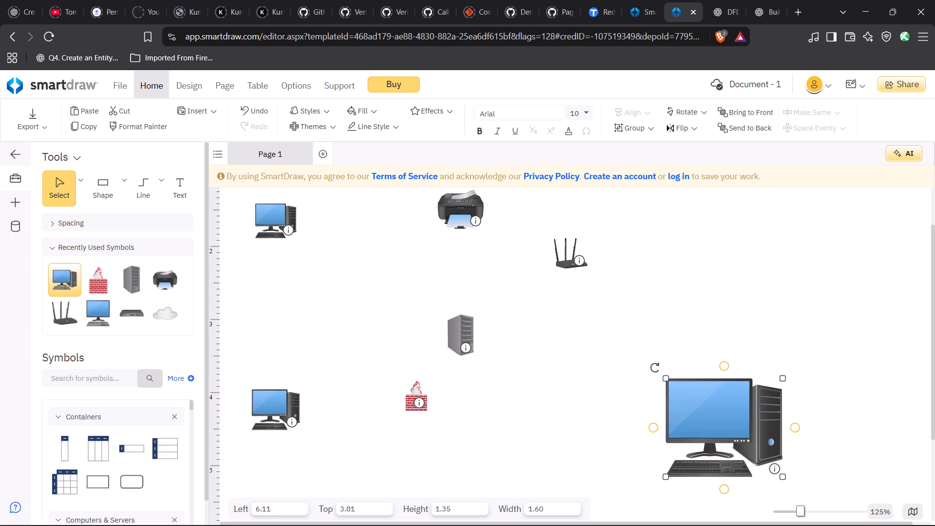
pyautogui.moveTo(665, 378); pyautogui.dragTo(736, 418)
pyautogui.moveTo(754, 450); pyautogui.dragTo(713, 398)
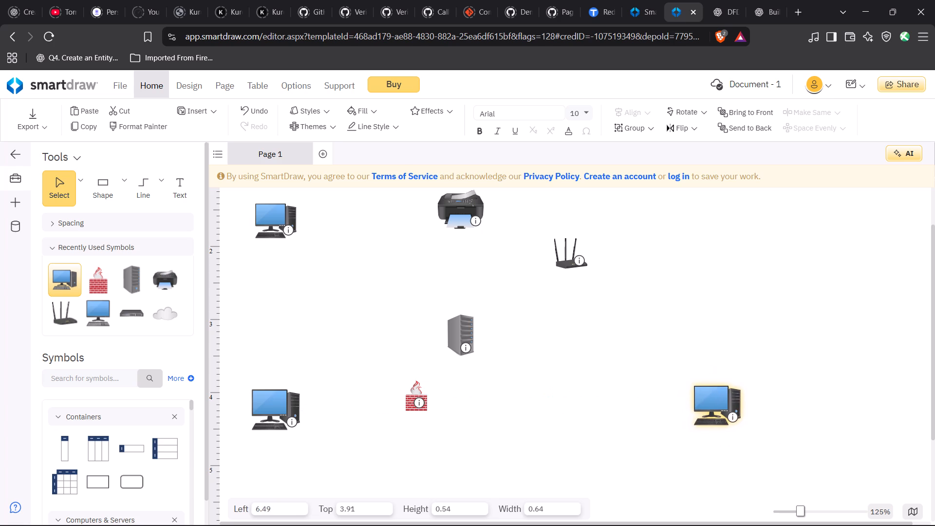
pyautogui.moveTo(713, 398); pyautogui.dragTo(730, 396)
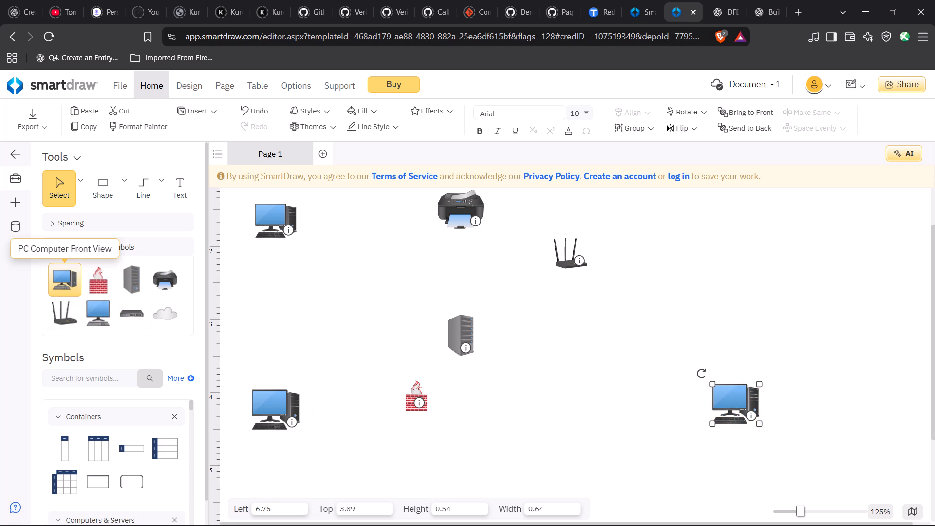
# Copy the lower-right computer and place the duplicate above it, level with the printer, at about left 6.86, top 1.35.
pyautogui.click(62, 288)
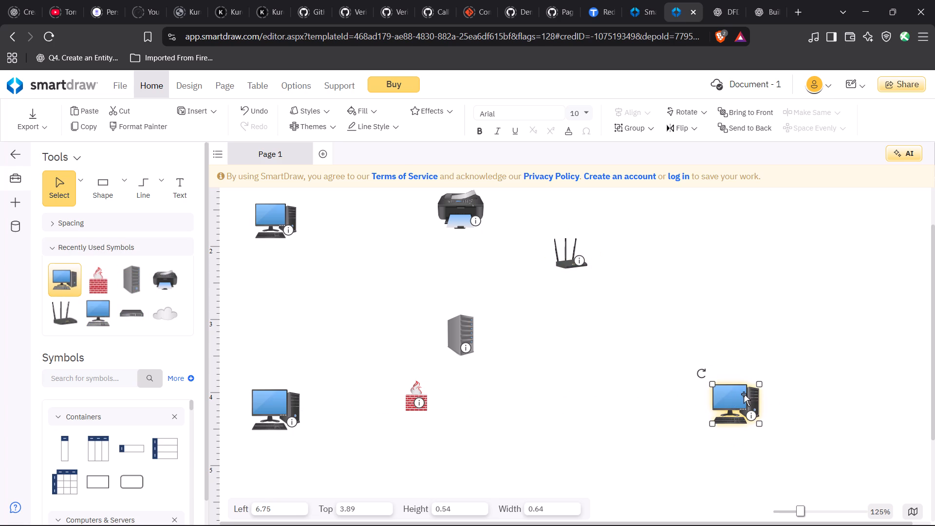
pyautogui.click(744, 395)
pyautogui.hotkey('ctrl', 'c')
pyautogui.click(702, 255)
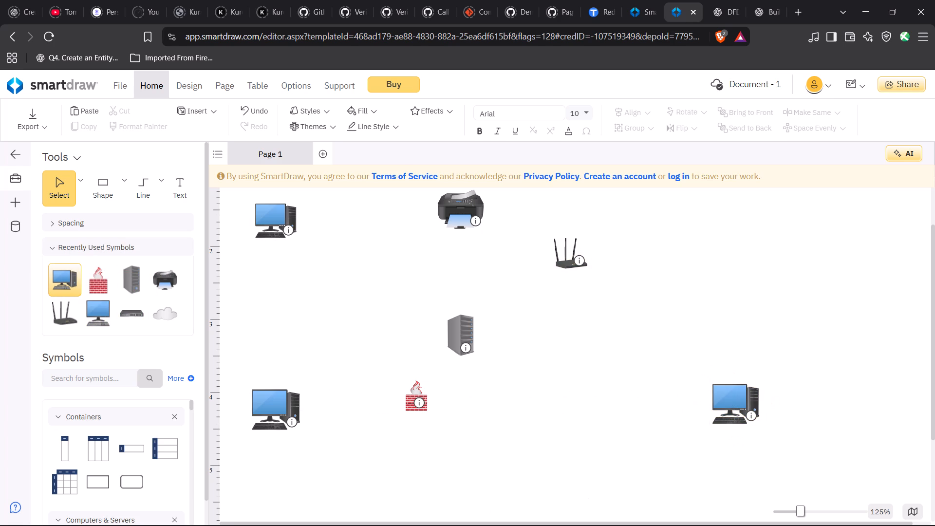
pyautogui.hotkey('ctrl', 'v')
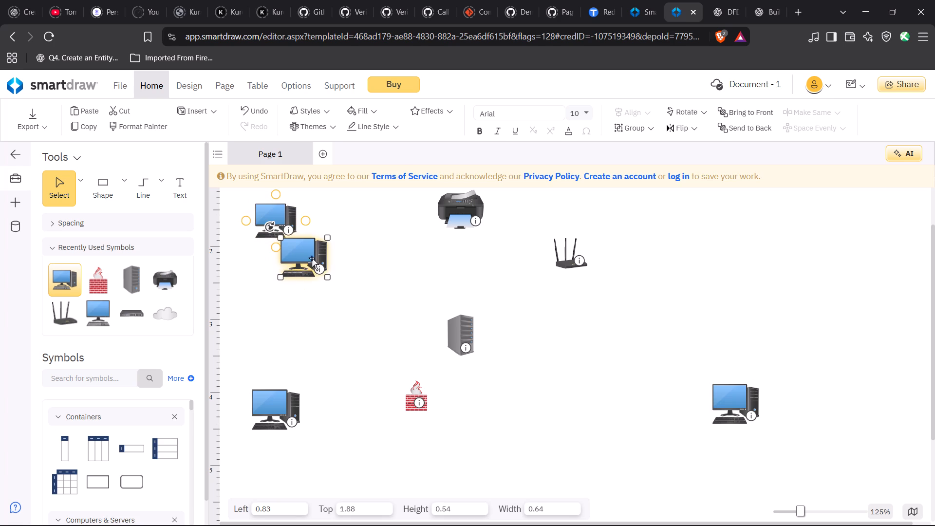
pyautogui.moveTo(306, 253); pyautogui.dragTo(749, 201)
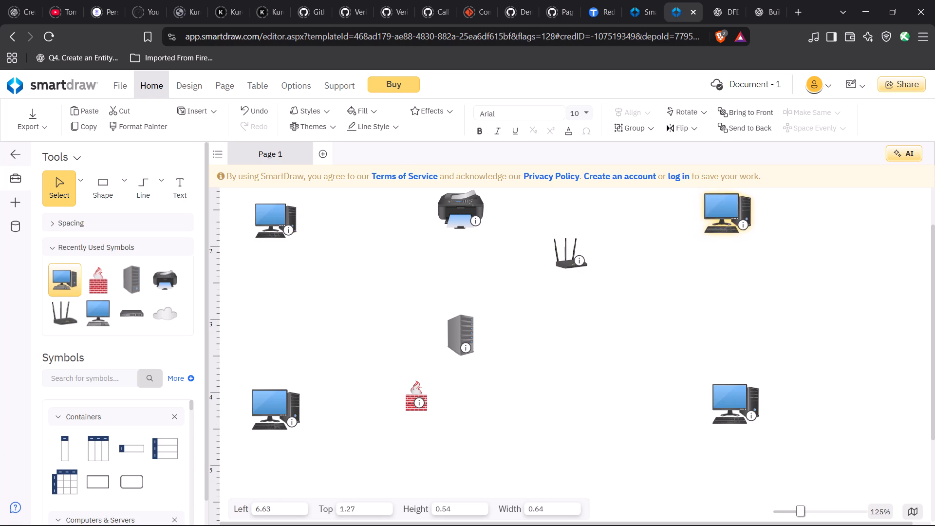
pyautogui.moveTo(749, 201); pyautogui.dragTo(746, 214)
# Paste another copy of the computer and place it between the two computers on the diagram's right side.
pyautogui.hotkey('ctrl', 'v')
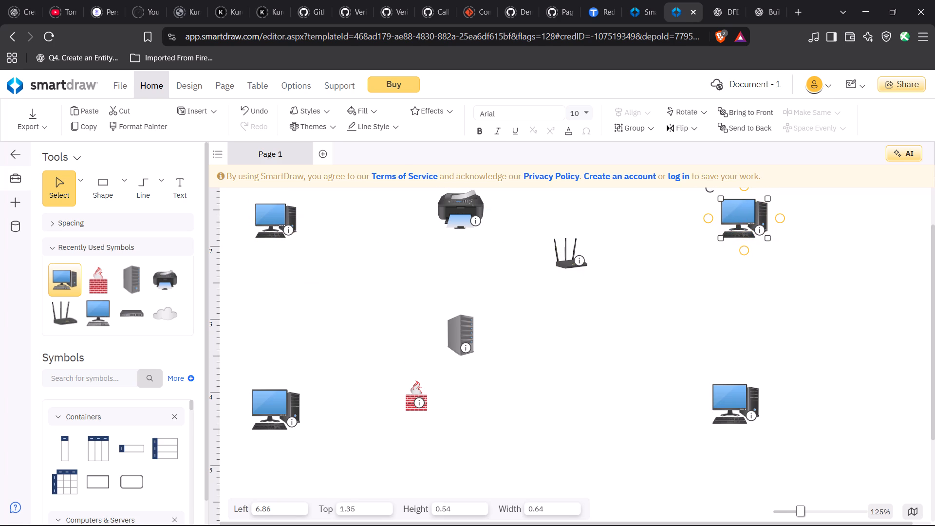
pyautogui.moveTo(324, 284); pyautogui.dragTo(673, 314)
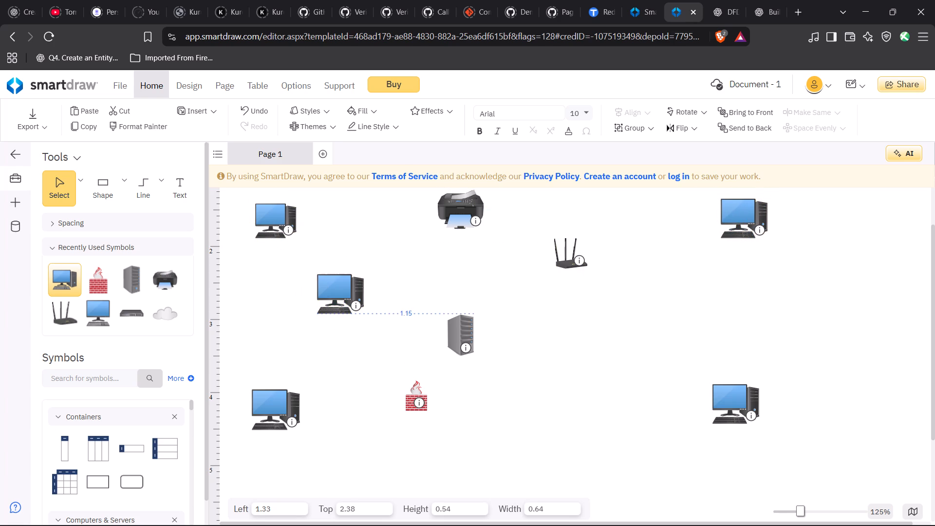
pyautogui.moveTo(673, 314); pyautogui.dragTo(728, 301)
# Paste another computer copy and place it between the two left-side computers, at about left 0.41, top 2.45.
pyautogui.hotkey('ctrl', 'v')
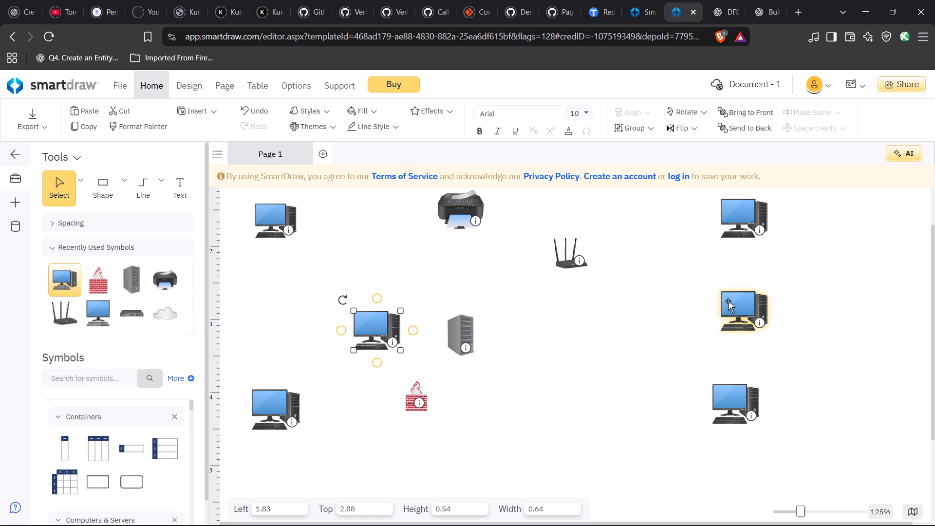
pyautogui.moveTo(381, 325); pyautogui.dragTo(374, 323)
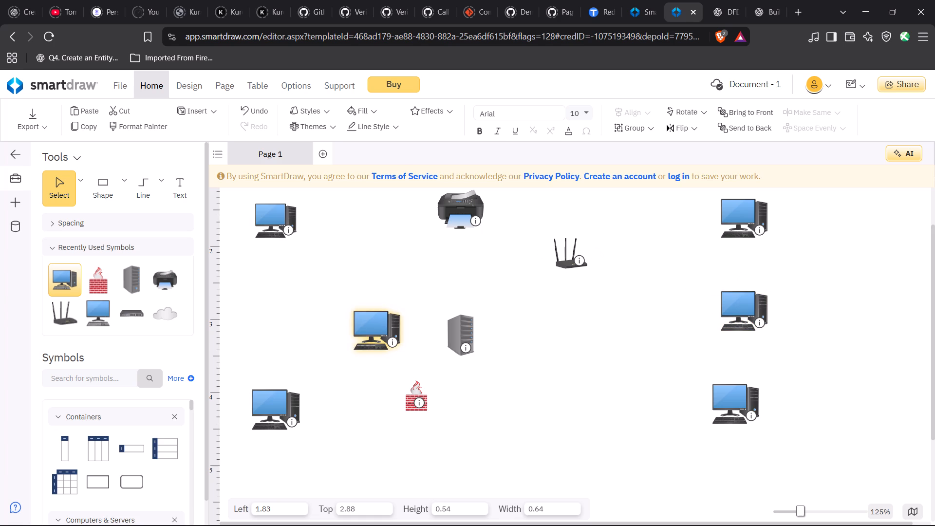
pyautogui.moveTo(374, 323); pyautogui.dragTo(278, 294)
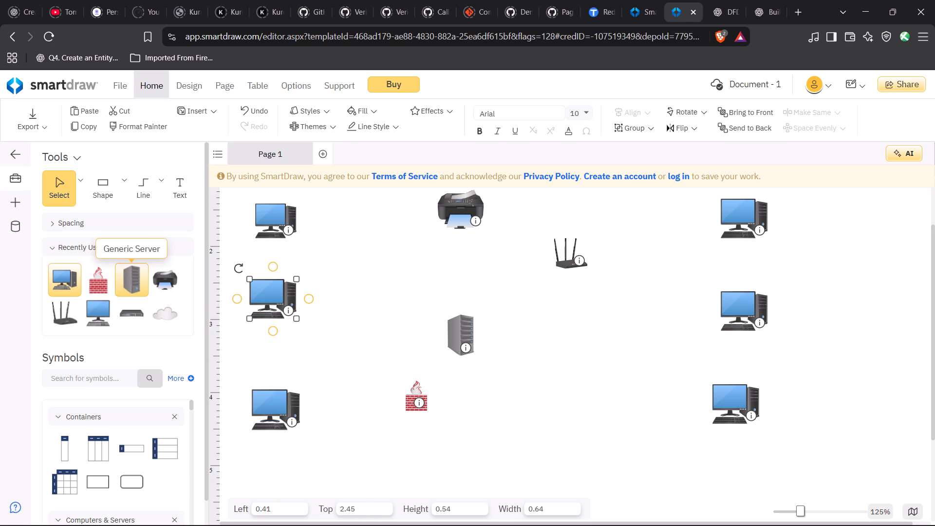
# Collapse the recently used symbols and search the symbol library for "cable".
pyautogui.click(54, 251)
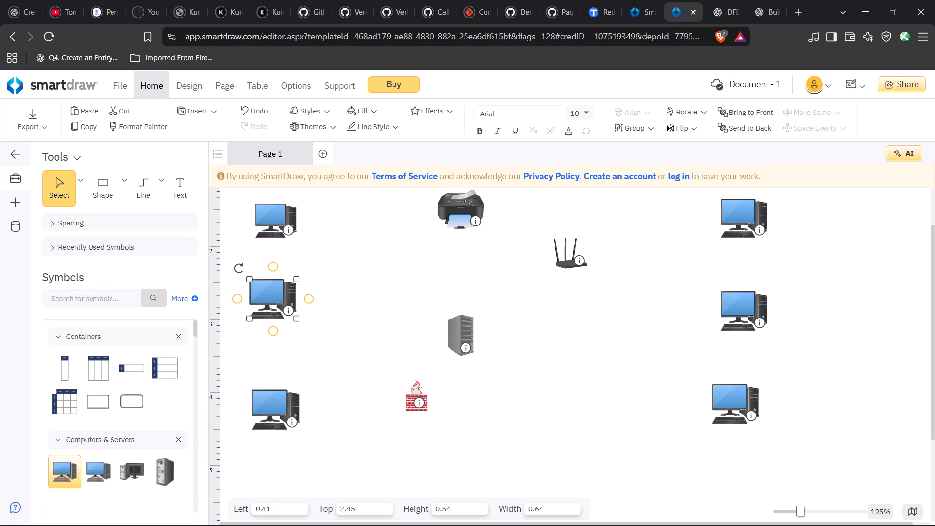
pyautogui.click(115, 300)
pyautogui.write('cab')
pyautogui.write('le')
pyautogui.press('Return')
pyautogui.click(151, 289)
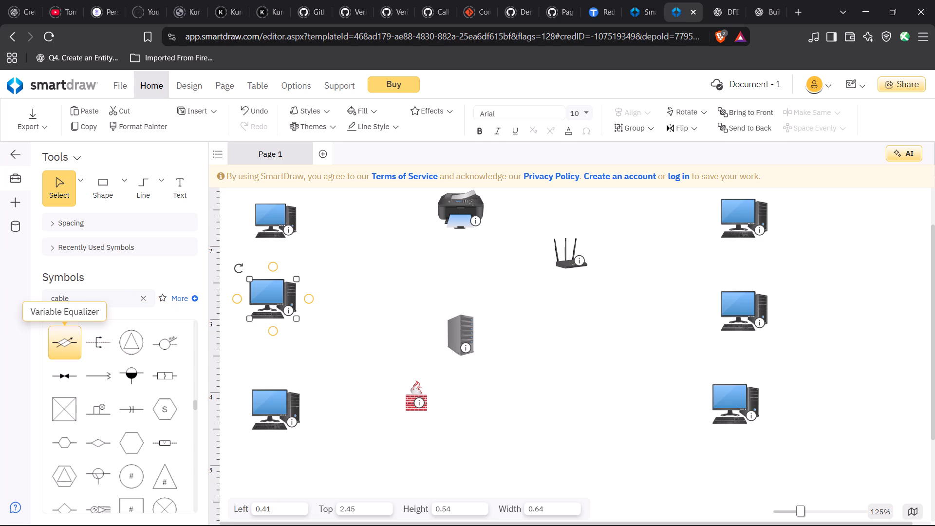
# Replace the symbol search with "fibre".
pyautogui.click(144, 296)
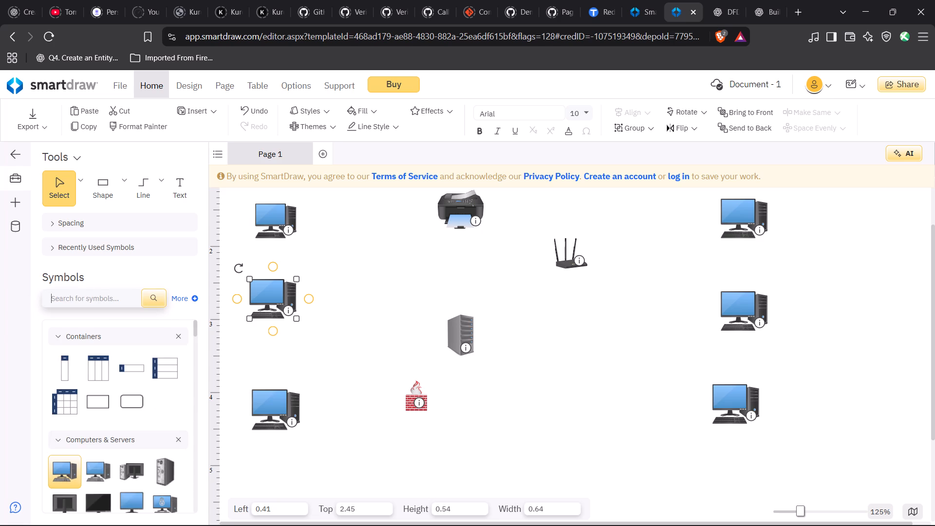
pyautogui.write('fibre')
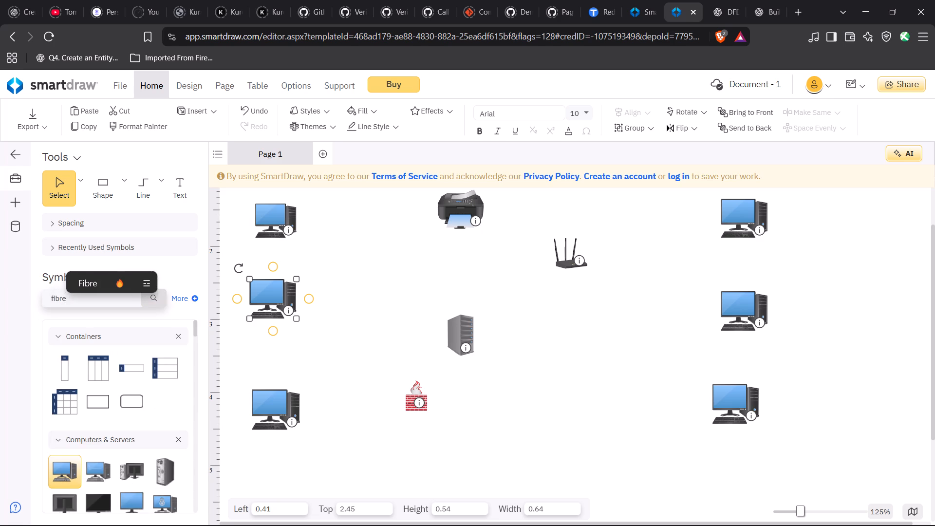
pyautogui.press('Return')
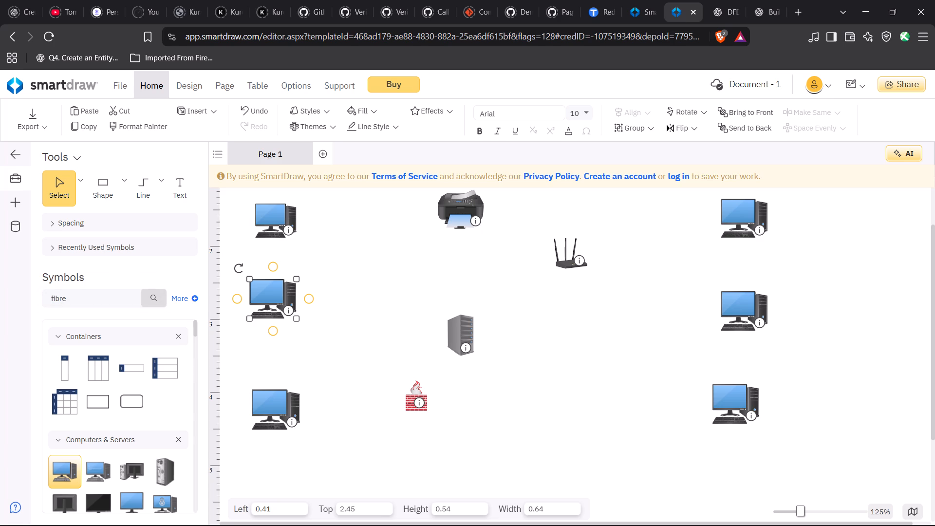
pyautogui.click(100, 292)
pyautogui.press('Return')
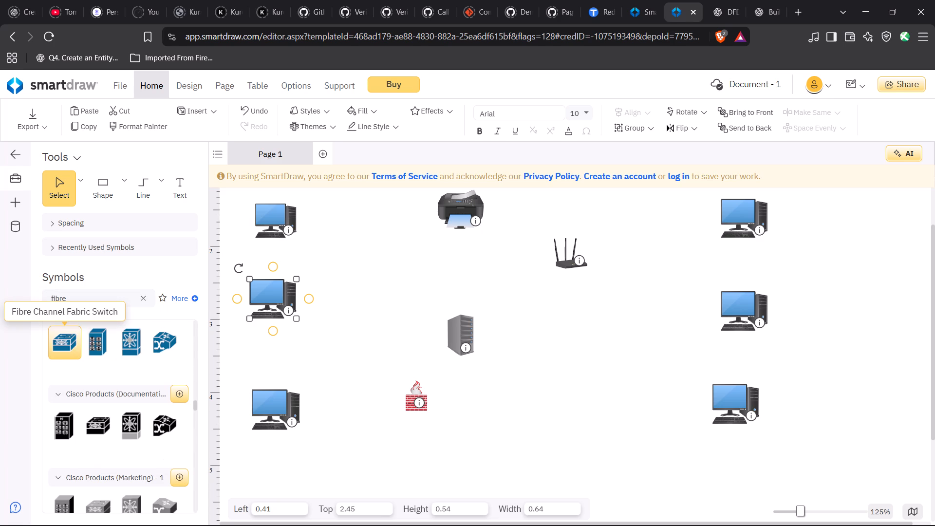
# Search the symbols for "fibre cable" and place a blue Cable Modem above and left of the server, at about left 2.06, top 2.30.
pyautogui.click(88, 294)
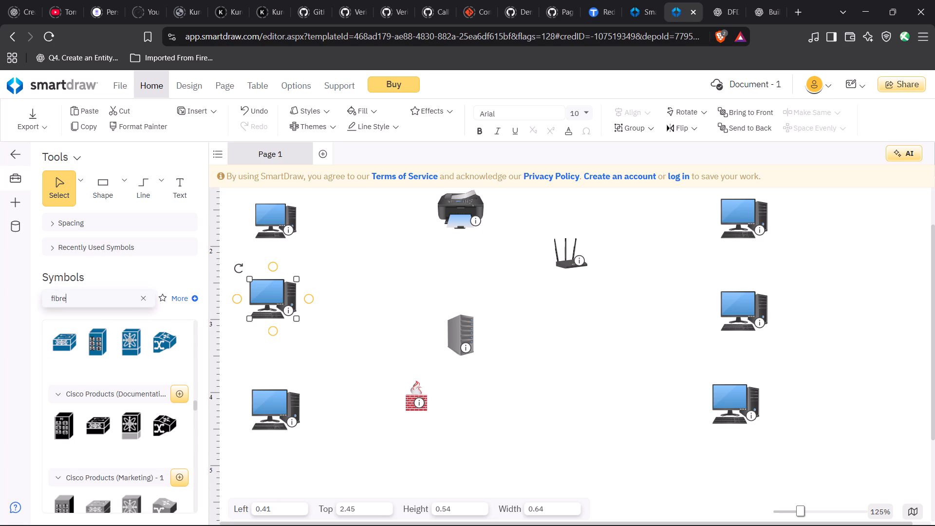
pyautogui.press('space')
pyautogui.write('cable')
pyautogui.press('Return')
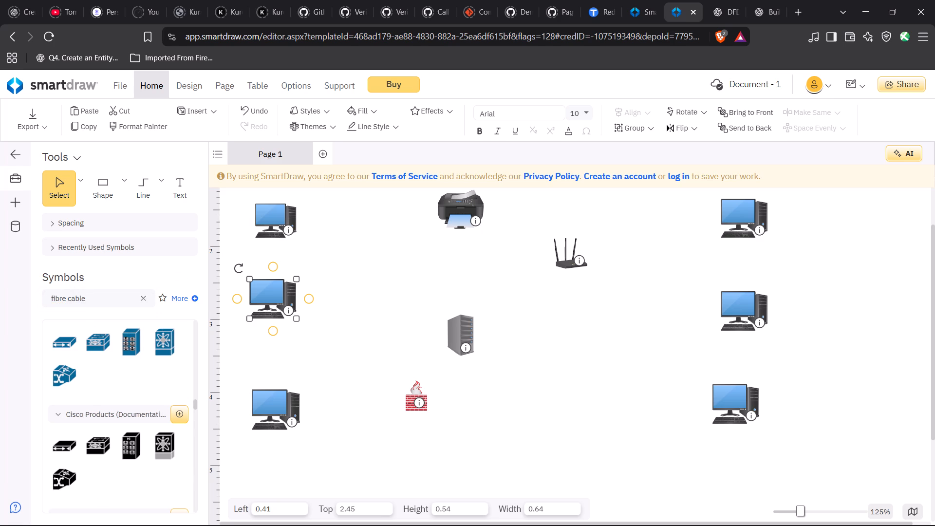
pyautogui.click(68, 336)
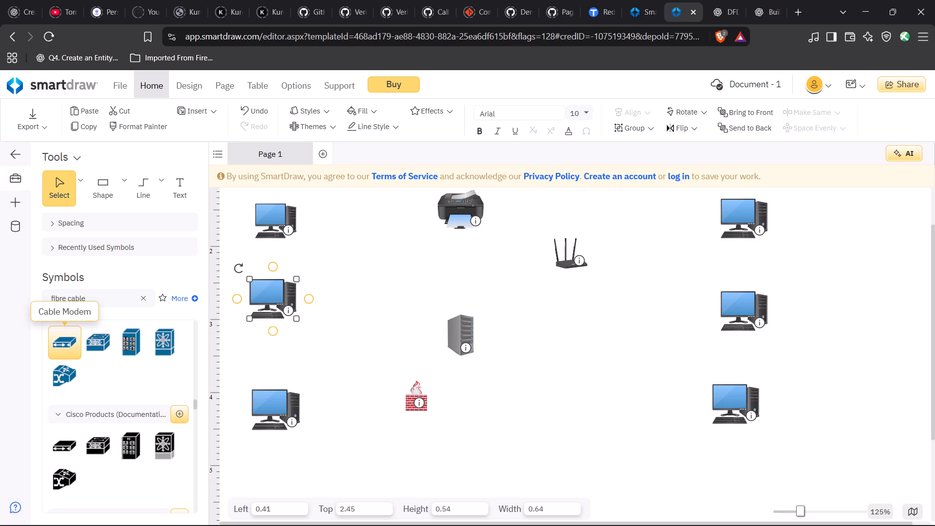
pyautogui.moveTo(68, 336); pyautogui.dragTo(440, 275)
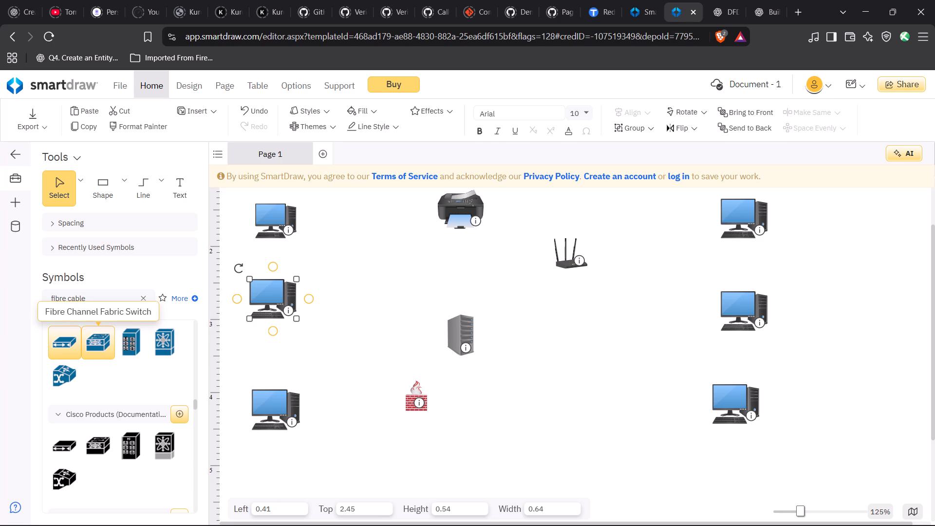
pyautogui.moveTo(59, 342); pyautogui.dragTo(387, 276)
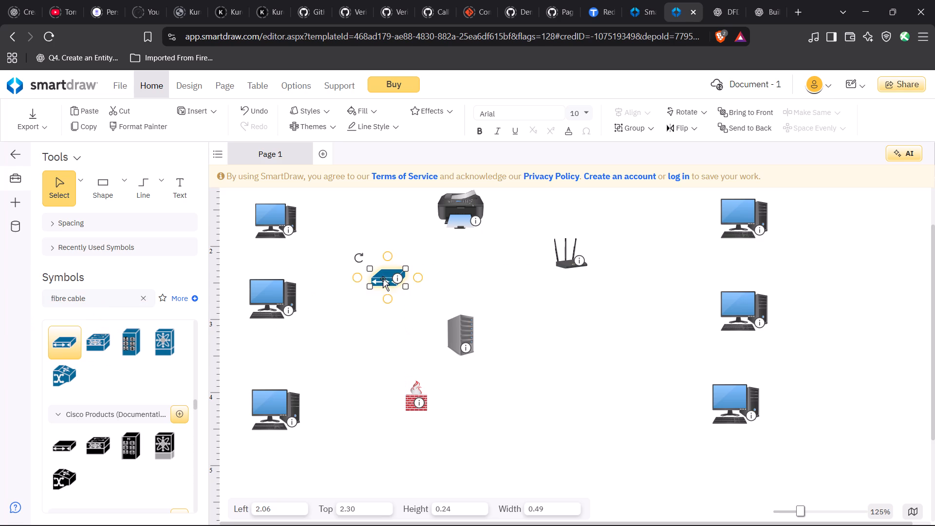
# Clear the symbol search and search the library for "cables".
pyautogui.click(101, 340)
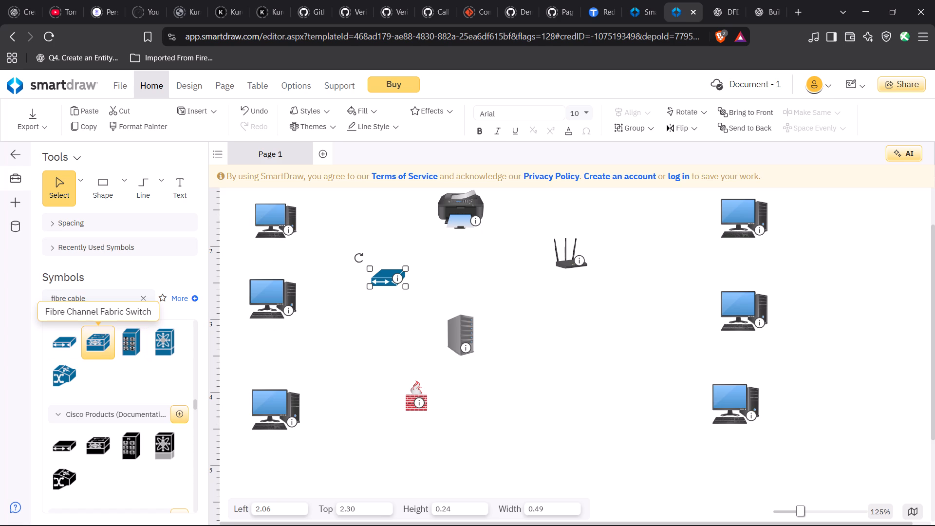
pyautogui.click(150, 294)
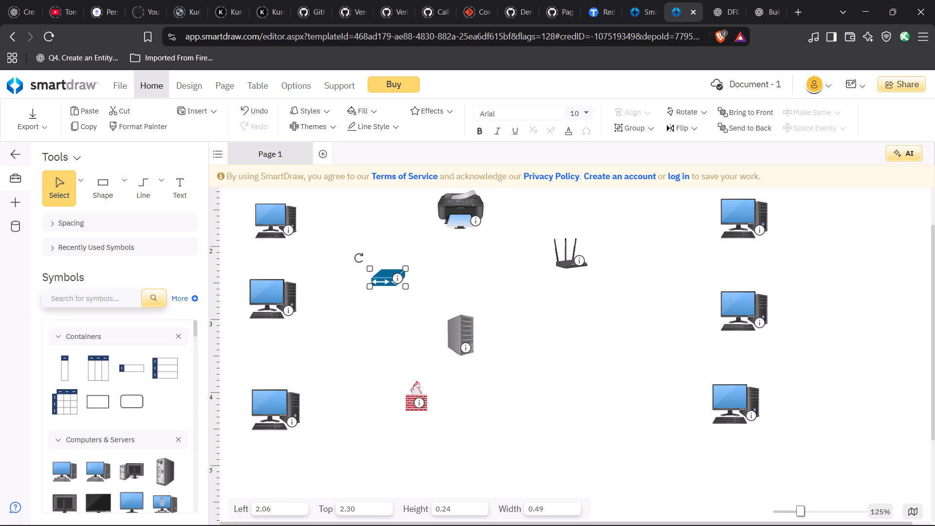
pyautogui.write('cables')
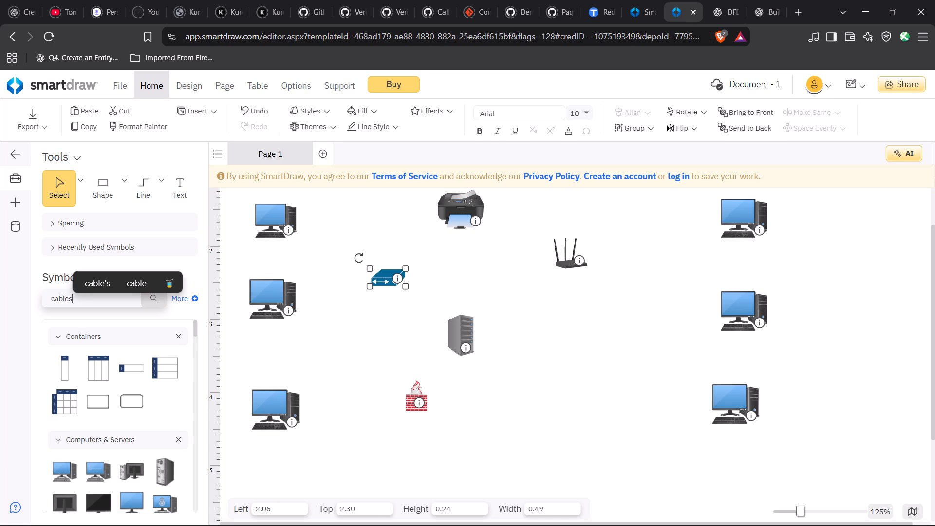
pyautogui.click(148, 317)
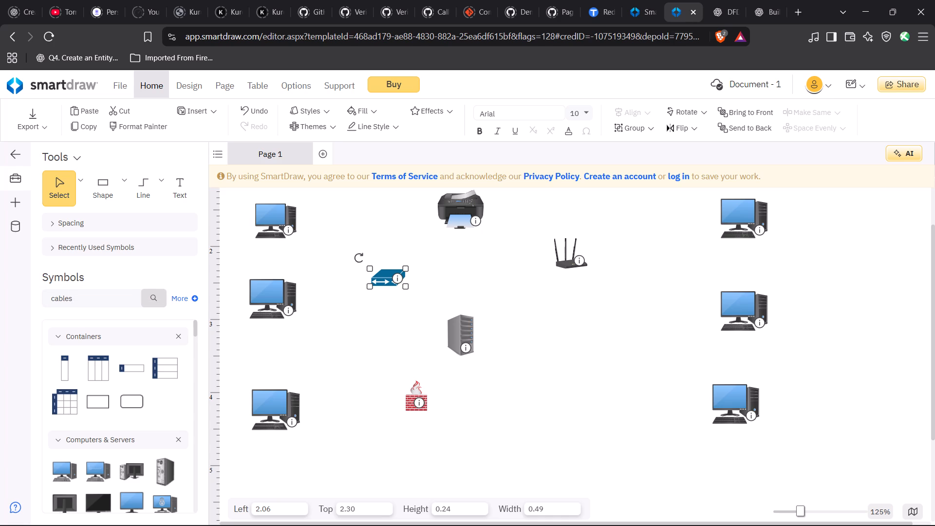
pyautogui.click(79, 306)
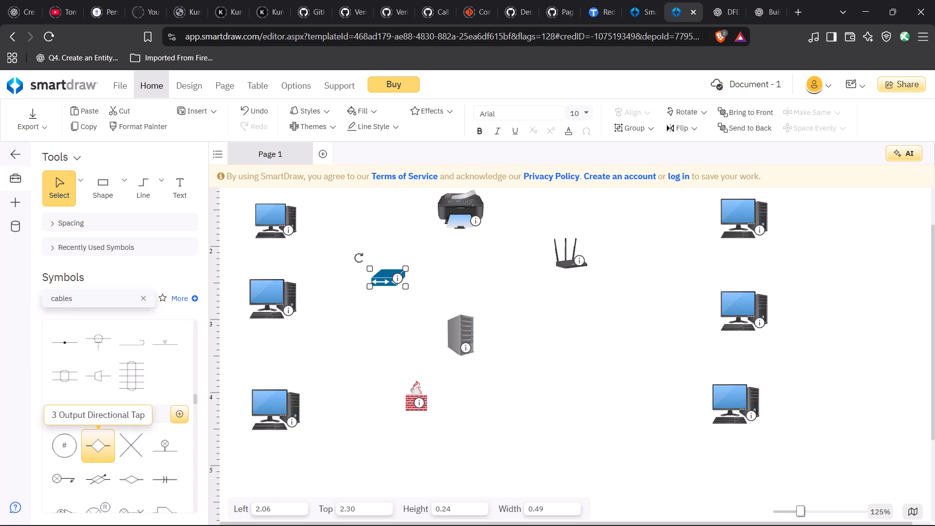
# Place a Coaxial Cable symbol at about left 1.64, top 2.72, and connect its near end to the middle computer of the left column.
pyautogui.click(93, 351)
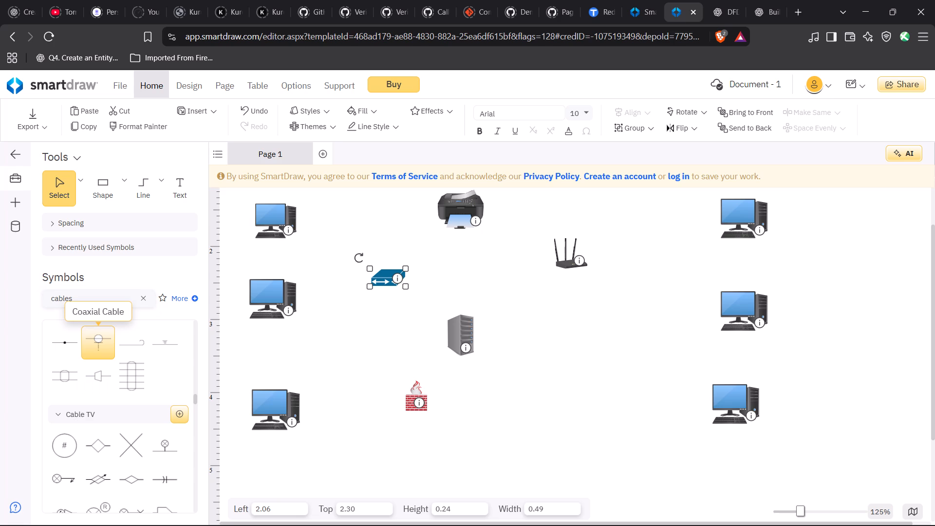
pyautogui.moveTo(101, 353); pyautogui.dragTo(380, 325)
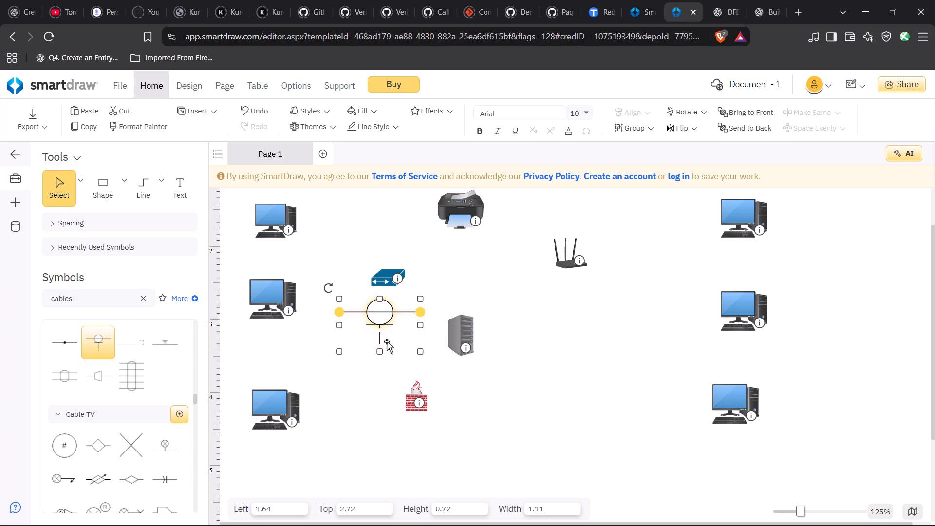
pyautogui.moveTo(337, 314); pyautogui.dragTo(290, 309)
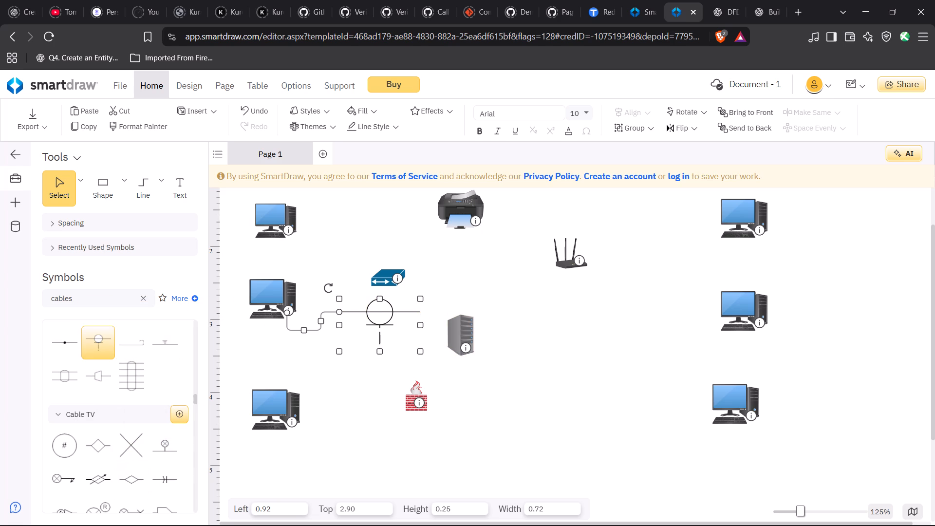
pyautogui.moveTo(192, 394); pyautogui.dragTo(196, 413)
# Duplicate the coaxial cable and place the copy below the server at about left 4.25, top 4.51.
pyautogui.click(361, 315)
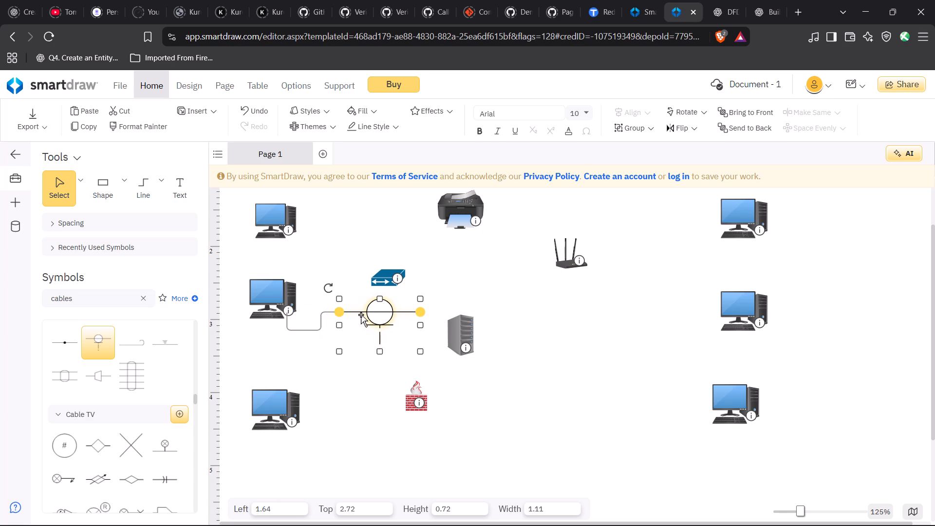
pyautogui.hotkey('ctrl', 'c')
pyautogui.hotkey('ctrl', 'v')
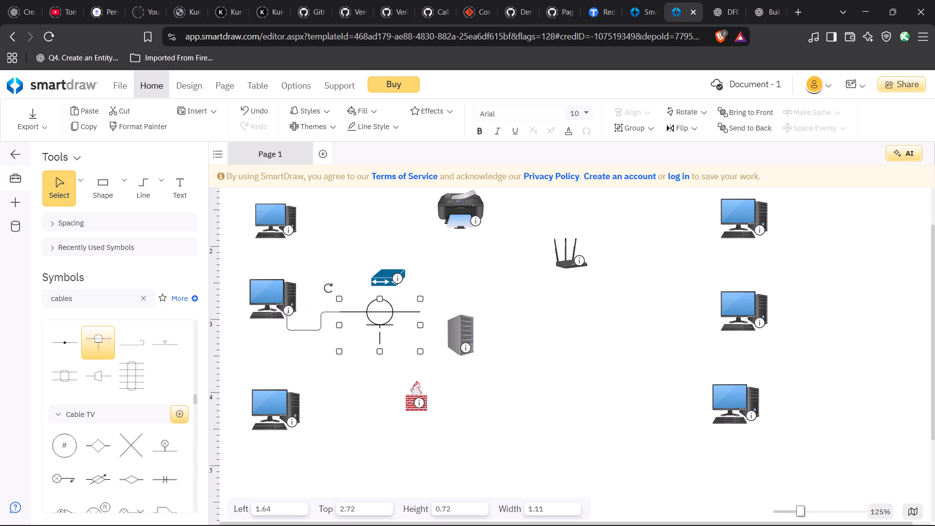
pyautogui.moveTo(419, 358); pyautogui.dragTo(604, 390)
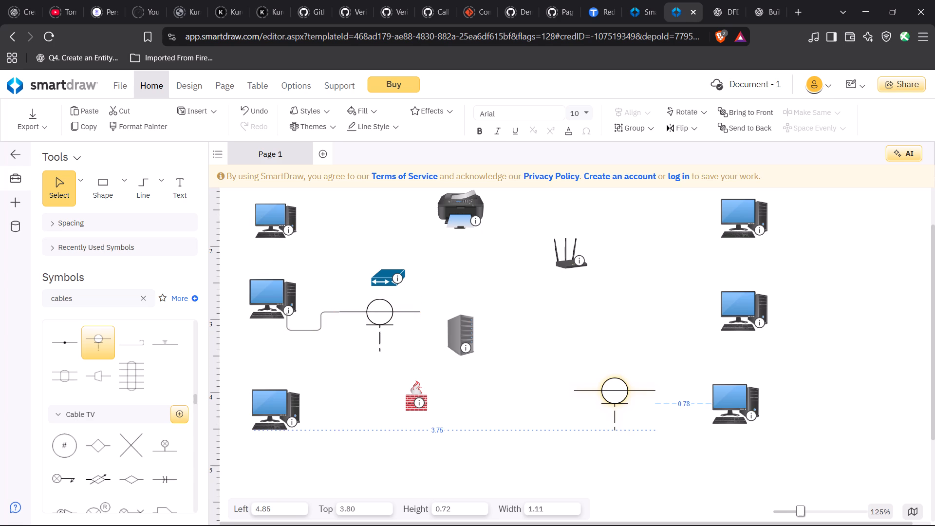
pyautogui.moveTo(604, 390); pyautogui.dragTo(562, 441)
# Delete the blue Cable Modem above the first coaxial cable.
pyautogui.click(401, 279)
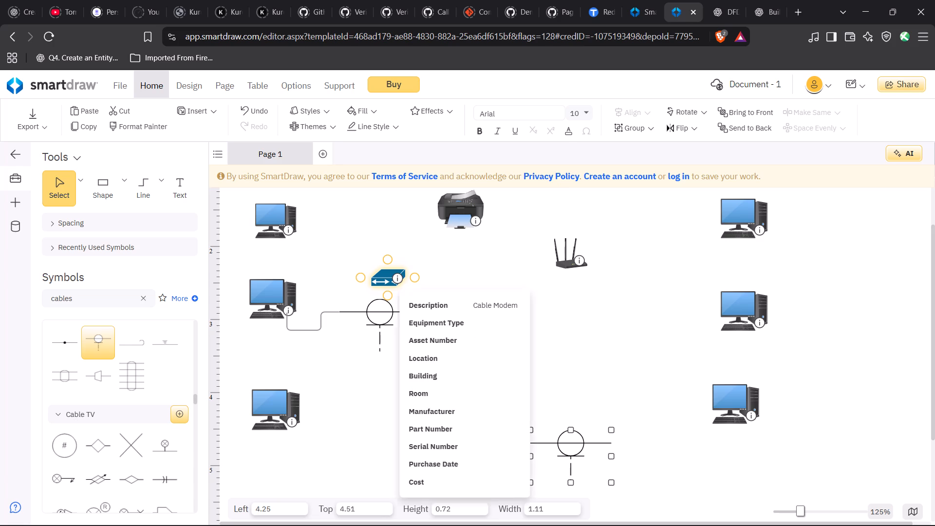
pyautogui.rightClick(401, 279)
pyautogui.click(467, 150)
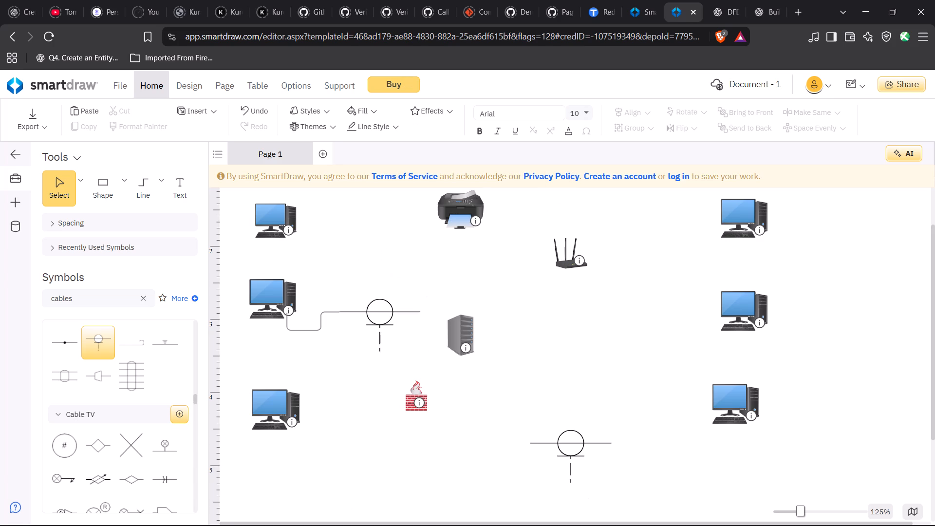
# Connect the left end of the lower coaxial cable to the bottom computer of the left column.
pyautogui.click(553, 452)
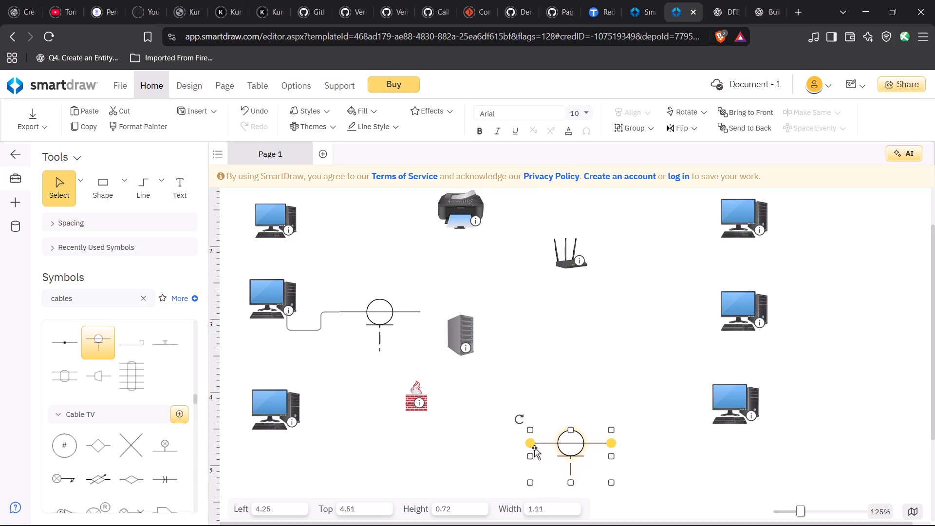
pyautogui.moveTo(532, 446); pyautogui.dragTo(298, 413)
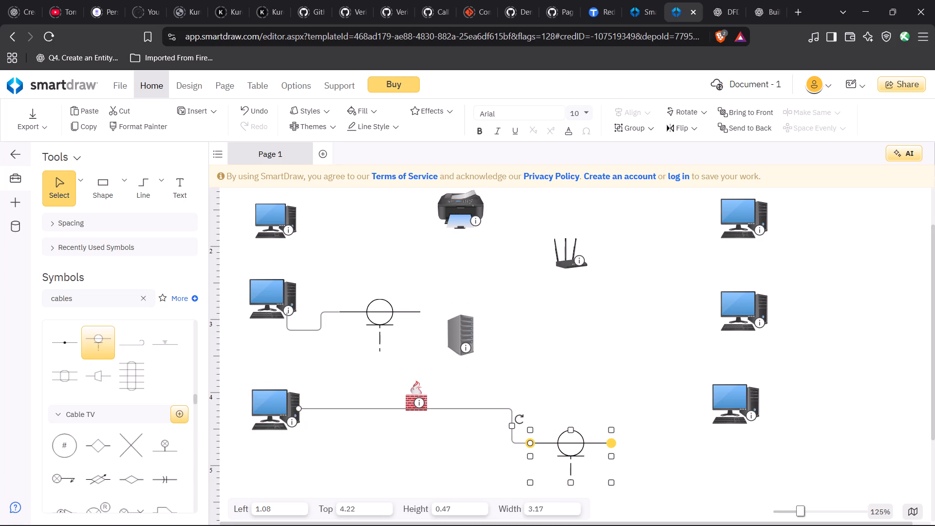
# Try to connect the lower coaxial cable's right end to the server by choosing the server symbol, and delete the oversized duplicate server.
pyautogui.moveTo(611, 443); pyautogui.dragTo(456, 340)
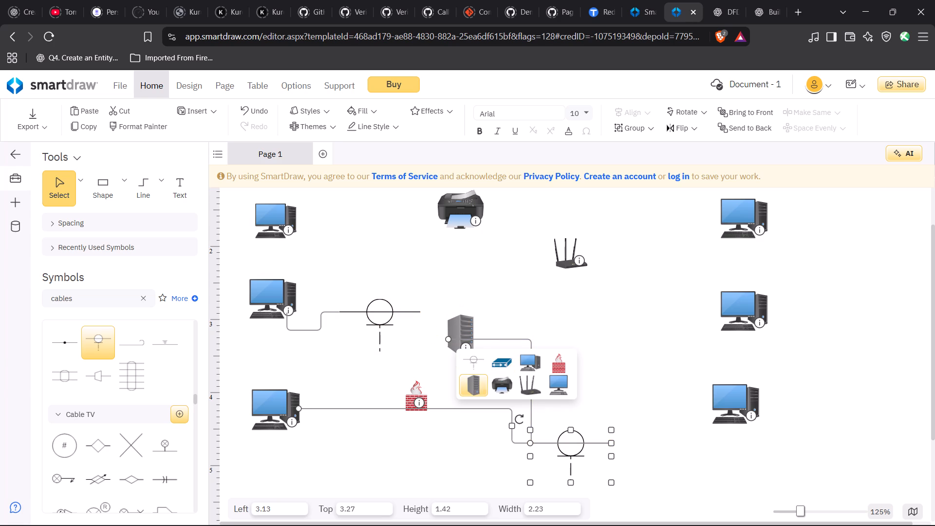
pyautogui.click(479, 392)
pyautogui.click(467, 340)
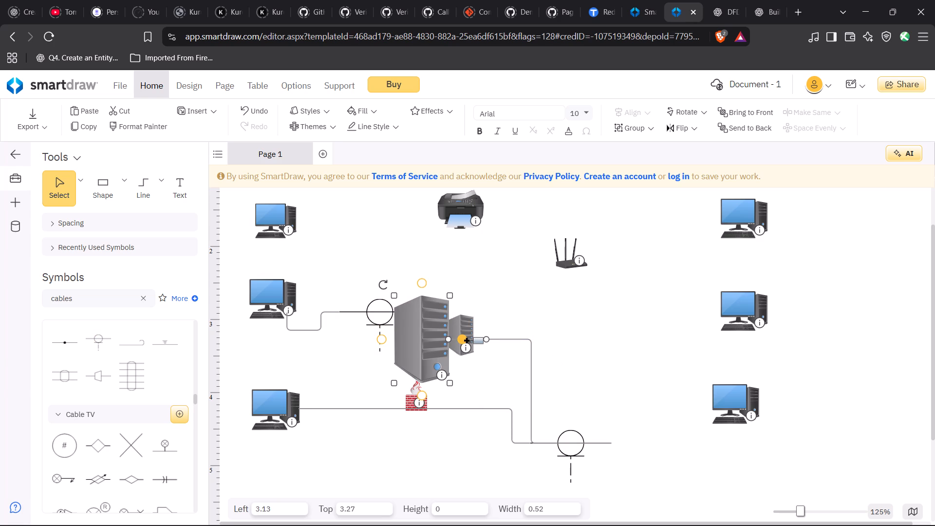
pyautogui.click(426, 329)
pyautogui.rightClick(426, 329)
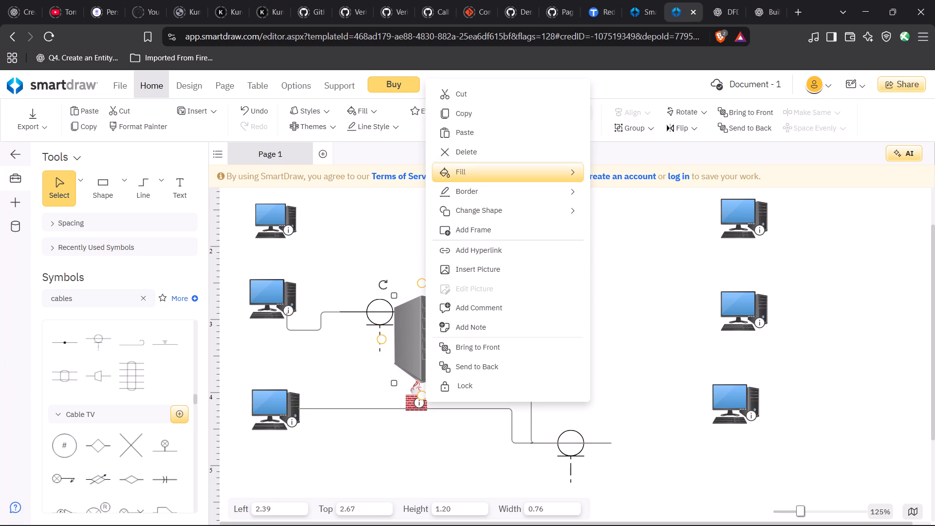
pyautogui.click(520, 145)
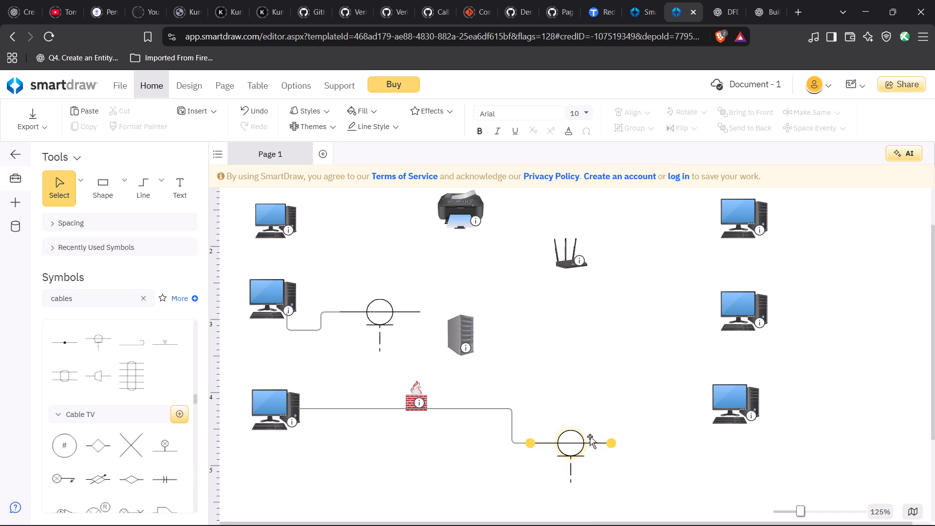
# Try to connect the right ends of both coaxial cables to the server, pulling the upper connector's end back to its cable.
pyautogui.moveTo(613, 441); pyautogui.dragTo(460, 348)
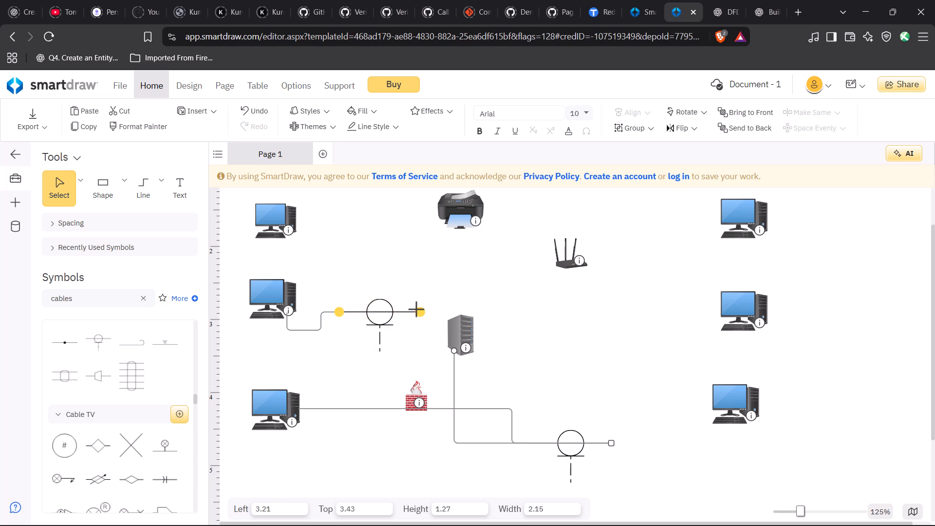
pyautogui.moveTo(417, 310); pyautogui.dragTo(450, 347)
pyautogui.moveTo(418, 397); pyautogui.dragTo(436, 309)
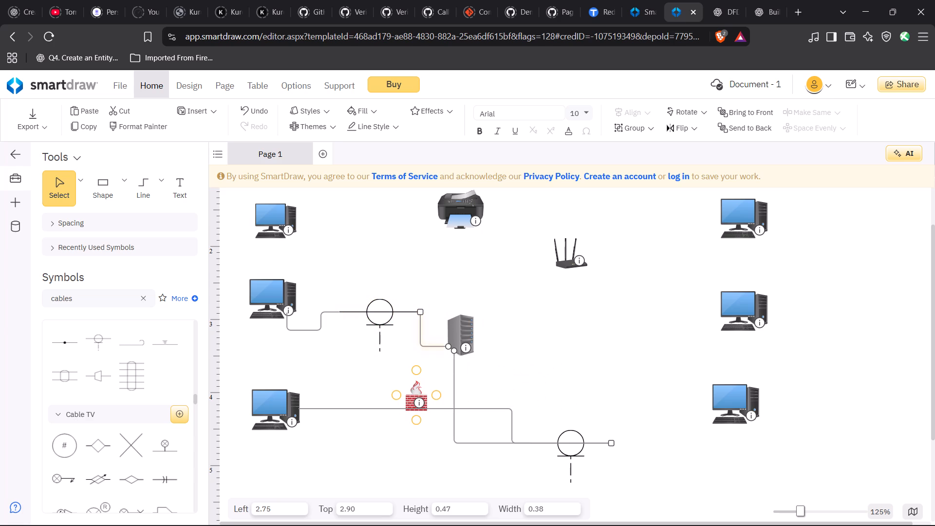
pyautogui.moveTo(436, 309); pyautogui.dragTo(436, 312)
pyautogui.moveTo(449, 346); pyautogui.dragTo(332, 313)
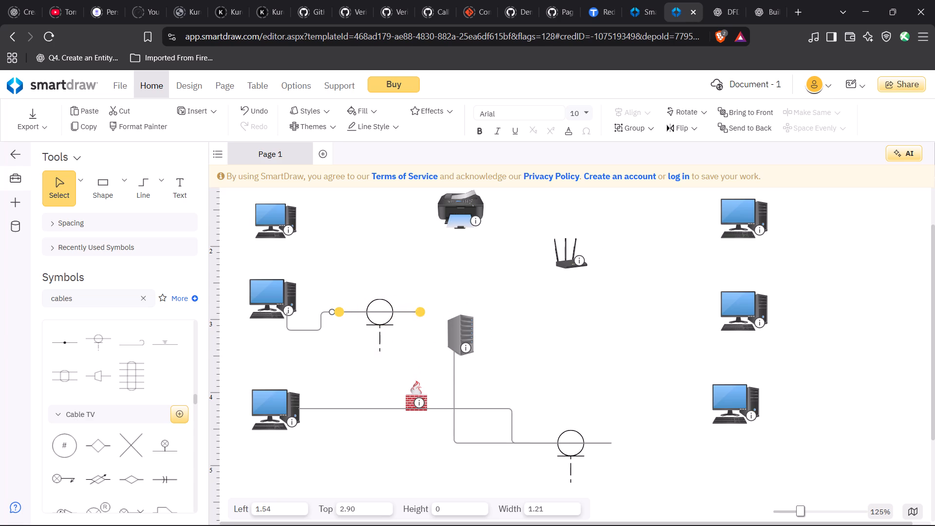
# Move the server to the right and place the firewall between it and the upper coaxial cable, at about left 3.15, top 2.72.
pyautogui.moveTo(459, 327); pyautogui.dragTo(517, 306)
pyautogui.moveTo(415, 387); pyautogui.dragTo(456, 306)
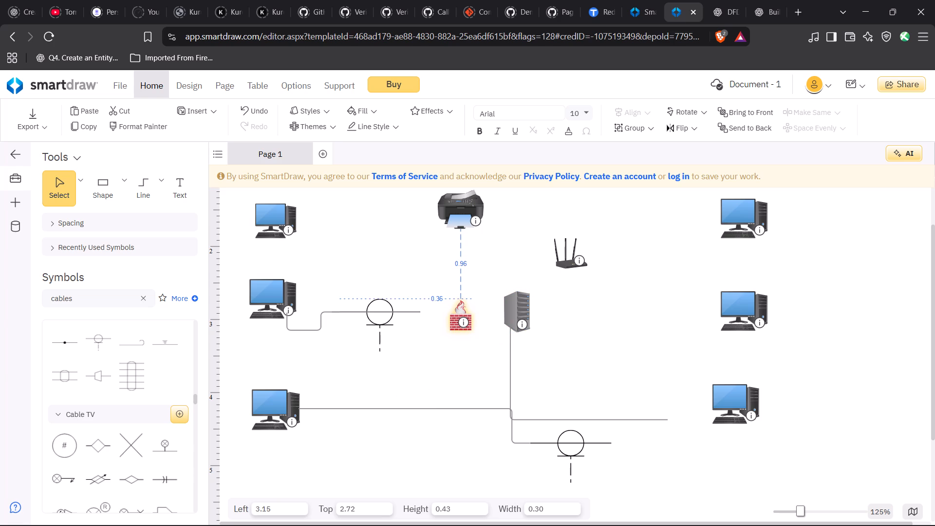
pyautogui.moveTo(456, 306); pyautogui.dragTo(456, 306)
# Connect the upper coaxial cable's right end to the firewall, and connect the firewall to the server.
pyautogui.moveTo(422, 312); pyautogui.dragTo(454, 328)
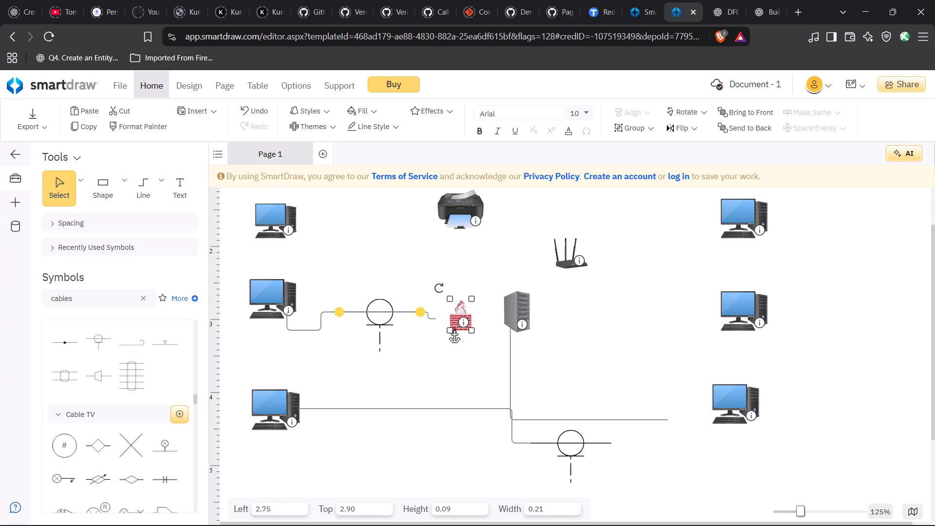
pyautogui.moveTo(454, 328); pyautogui.dragTo(454, 329)
pyautogui.moveTo(477, 318); pyautogui.dragTo(510, 314)
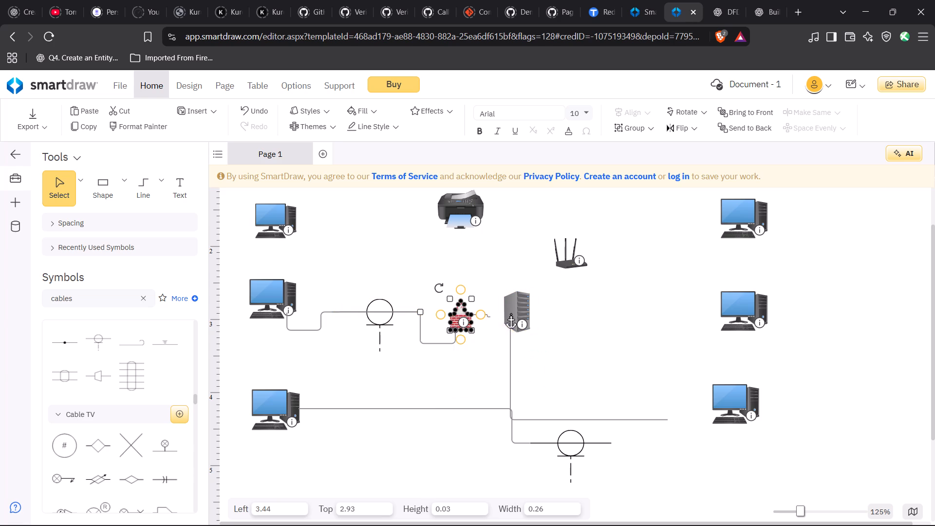
pyautogui.moveTo(510, 314); pyautogui.dragTo(511, 314)
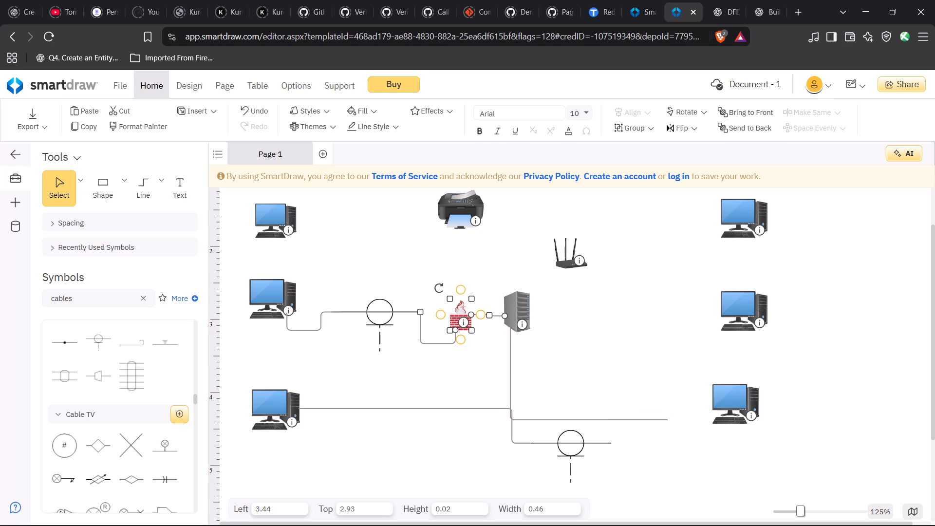
# Delete the leftover connector line running from the server's base toward the bottom-right computer.
pyautogui.click(511, 361)
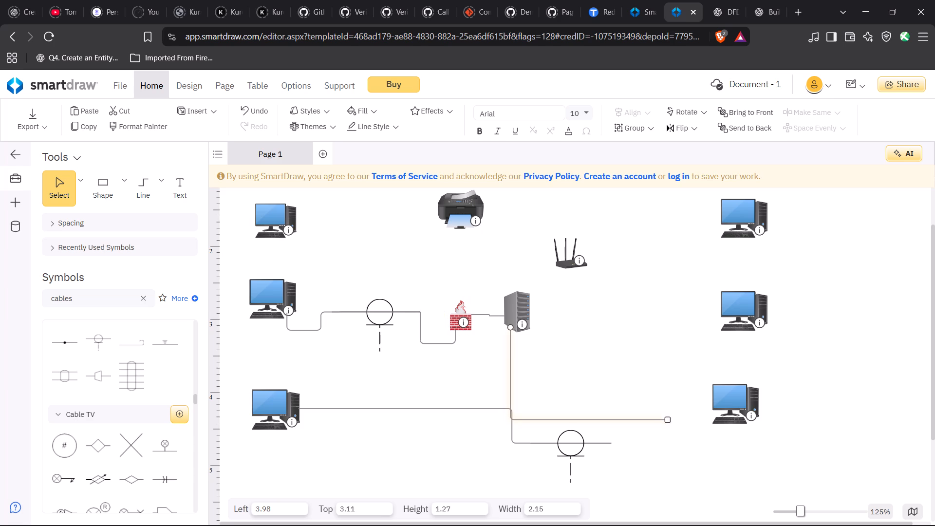
pyautogui.rightClick(670, 420)
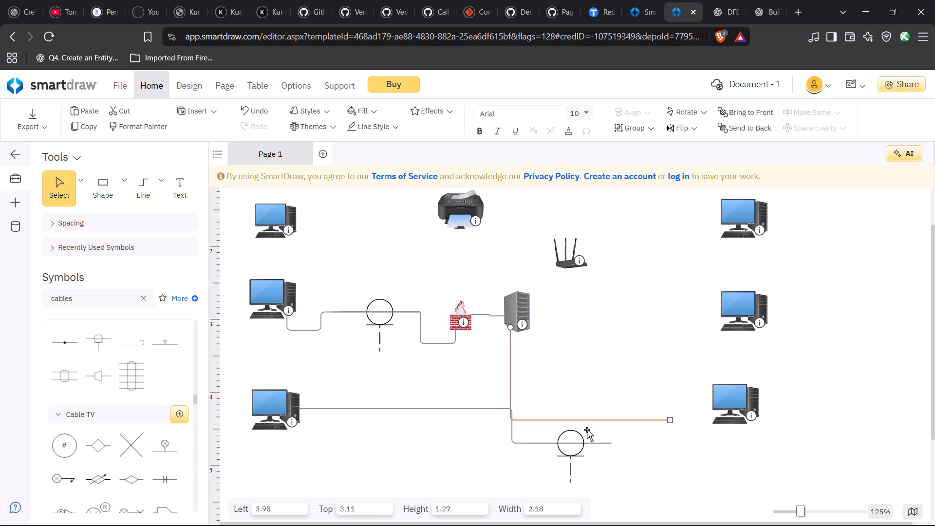
pyautogui.click(603, 418)
pyautogui.rightClick(603, 418)
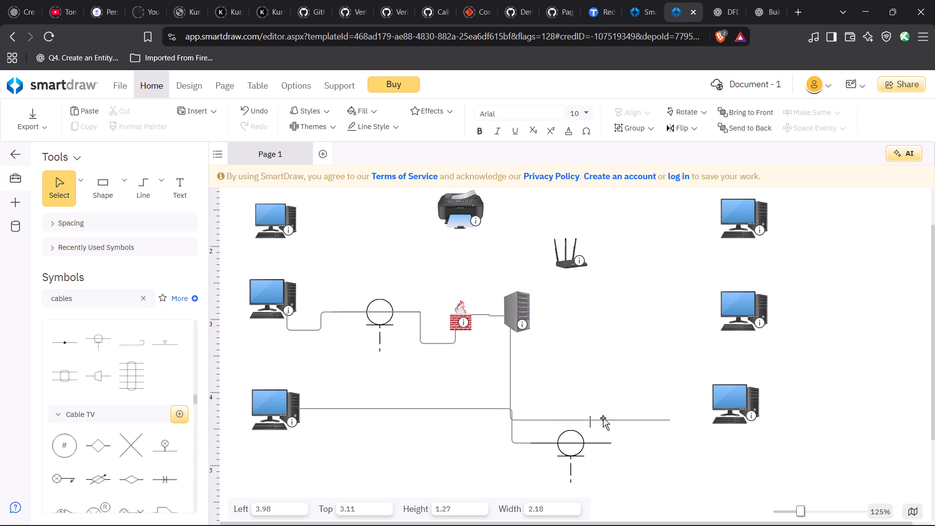
pyautogui.click(602, 418)
pyautogui.rightClick(602, 418)
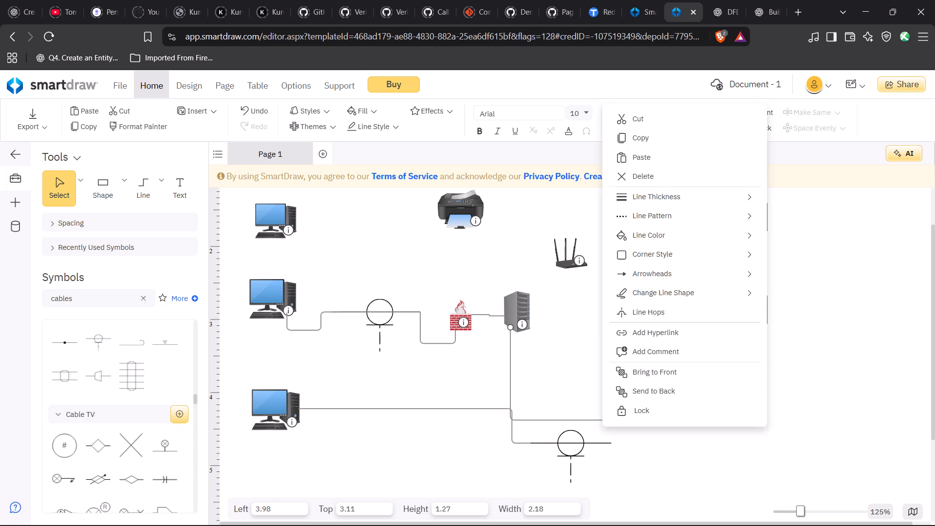
pyautogui.click(692, 179)
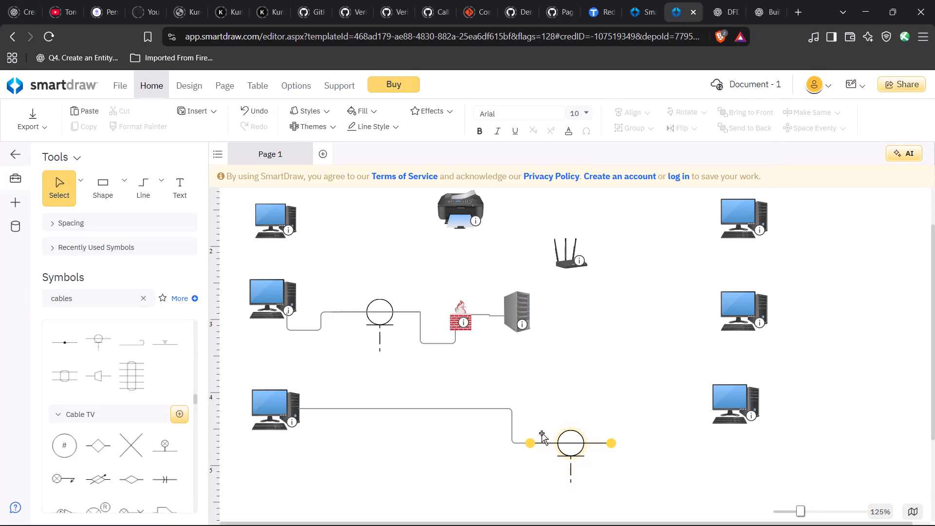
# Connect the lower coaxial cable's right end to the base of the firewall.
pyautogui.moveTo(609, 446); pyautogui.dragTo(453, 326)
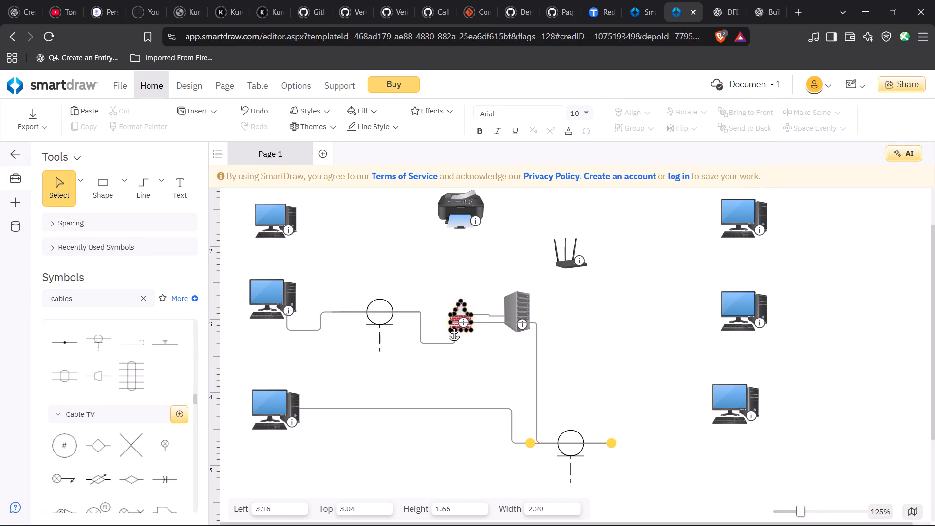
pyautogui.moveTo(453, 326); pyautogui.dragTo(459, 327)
# Delete the lower coaxial cable symbol and the remaining connector line hanging from the firewall.
pyautogui.click(644, 419)
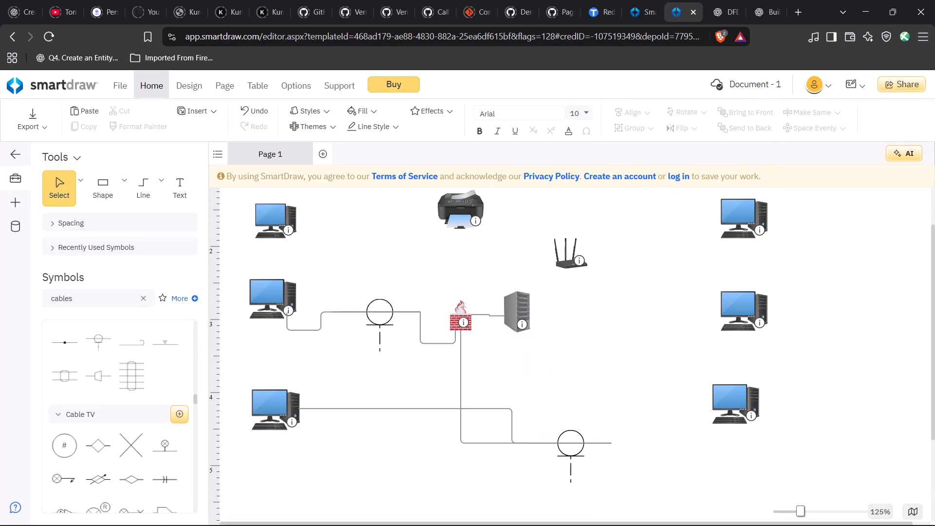
pyautogui.rightClick(590, 446)
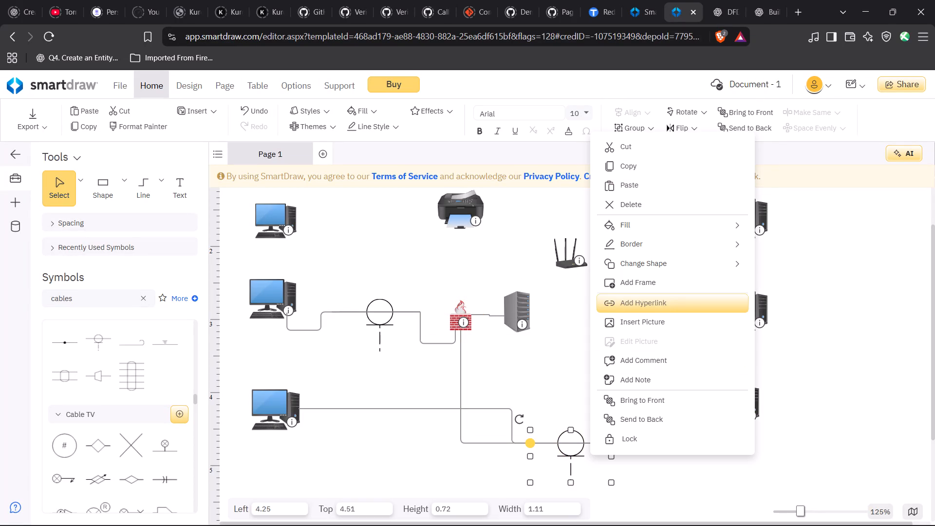
pyautogui.click(646, 207)
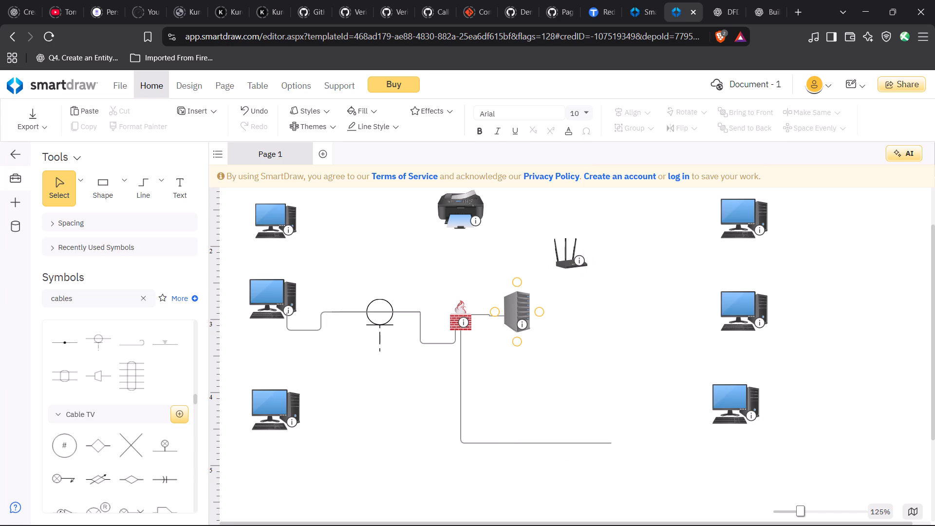
pyautogui.click(513, 442)
pyautogui.rightClick(513, 442)
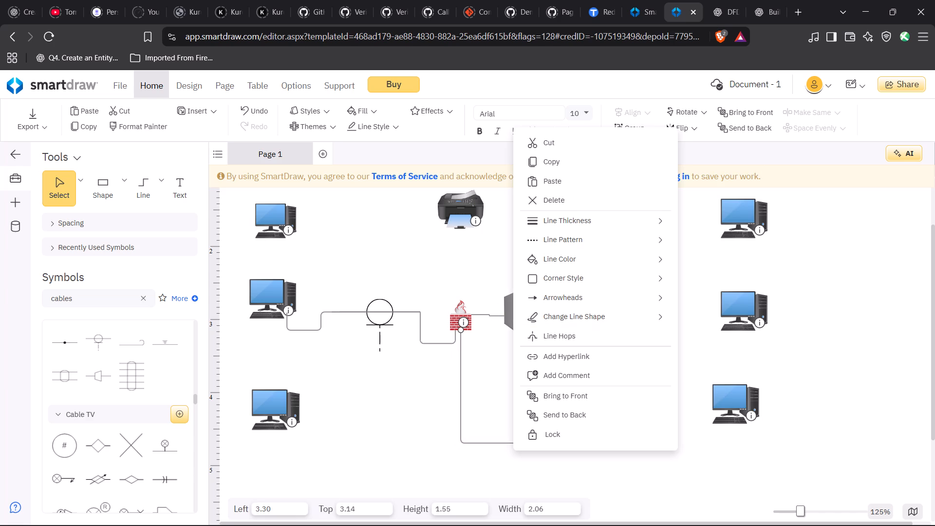
pyautogui.click(574, 204)
# Paste a coaxial cable copy beside the bottom-left computer, below the first cable, and connect its left end to that computer.
pyautogui.hotkey('ctrl', 'v')
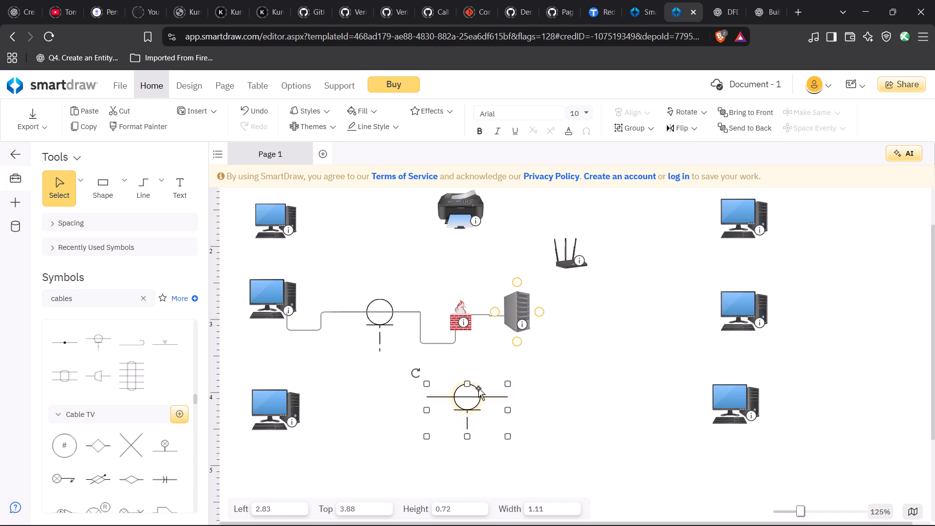
pyautogui.moveTo(465, 397); pyautogui.dragTo(373, 412)
pyautogui.moveTo(338, 412); pyautogui.dragTo(279, 410)
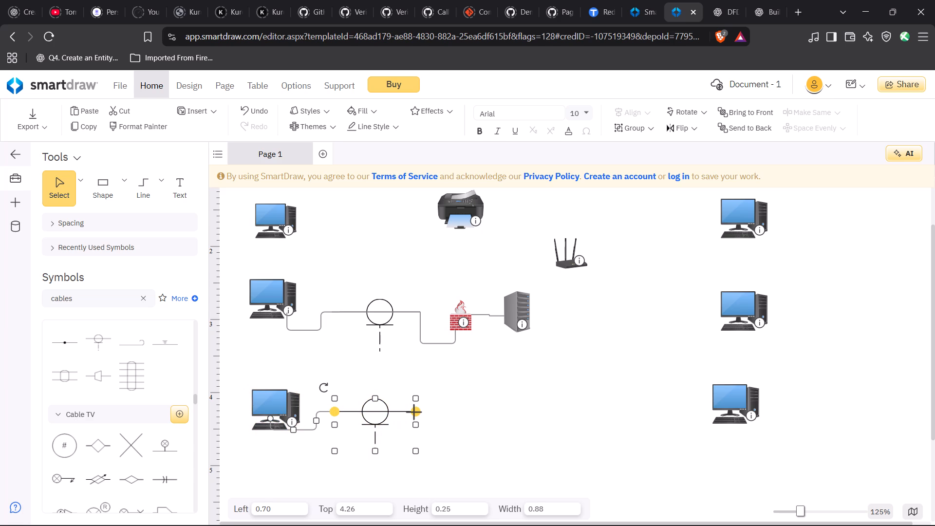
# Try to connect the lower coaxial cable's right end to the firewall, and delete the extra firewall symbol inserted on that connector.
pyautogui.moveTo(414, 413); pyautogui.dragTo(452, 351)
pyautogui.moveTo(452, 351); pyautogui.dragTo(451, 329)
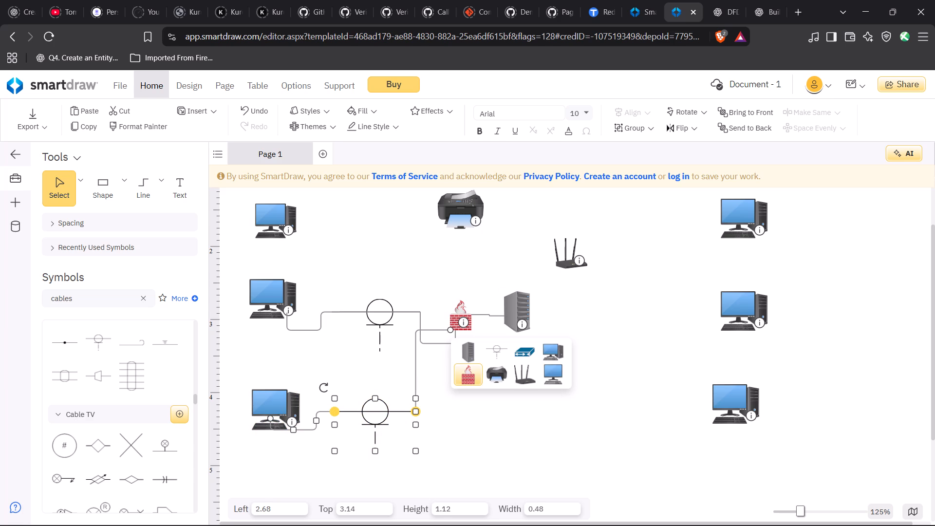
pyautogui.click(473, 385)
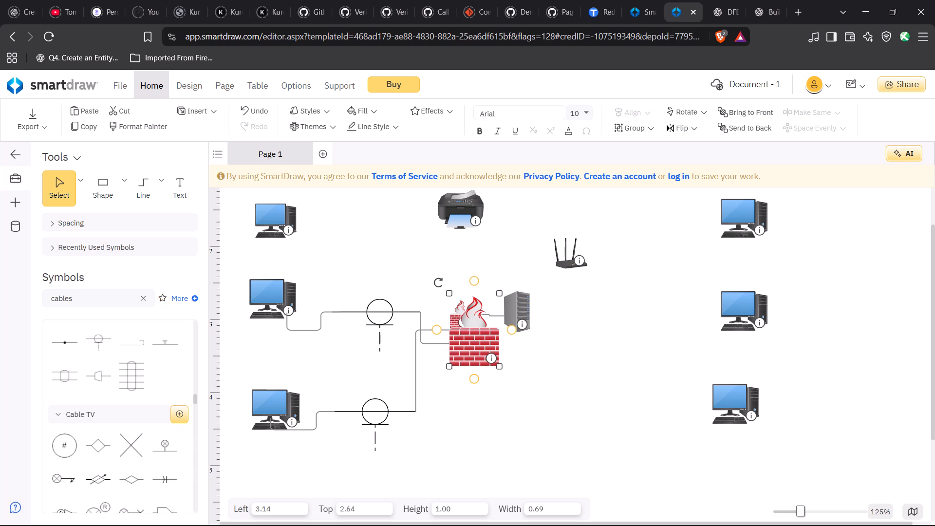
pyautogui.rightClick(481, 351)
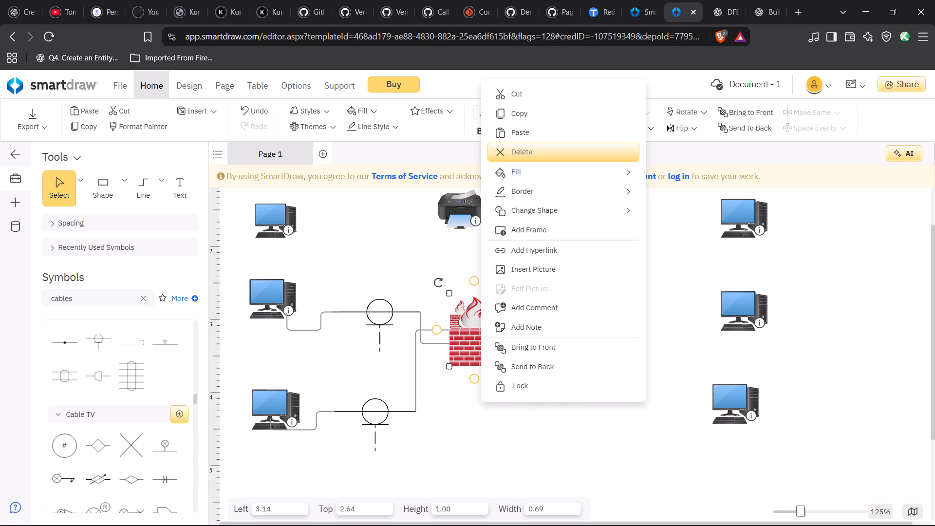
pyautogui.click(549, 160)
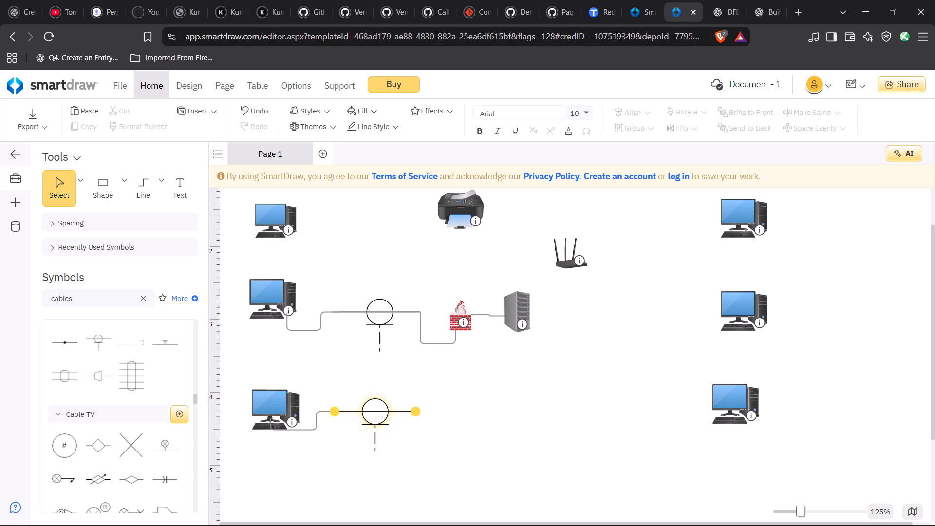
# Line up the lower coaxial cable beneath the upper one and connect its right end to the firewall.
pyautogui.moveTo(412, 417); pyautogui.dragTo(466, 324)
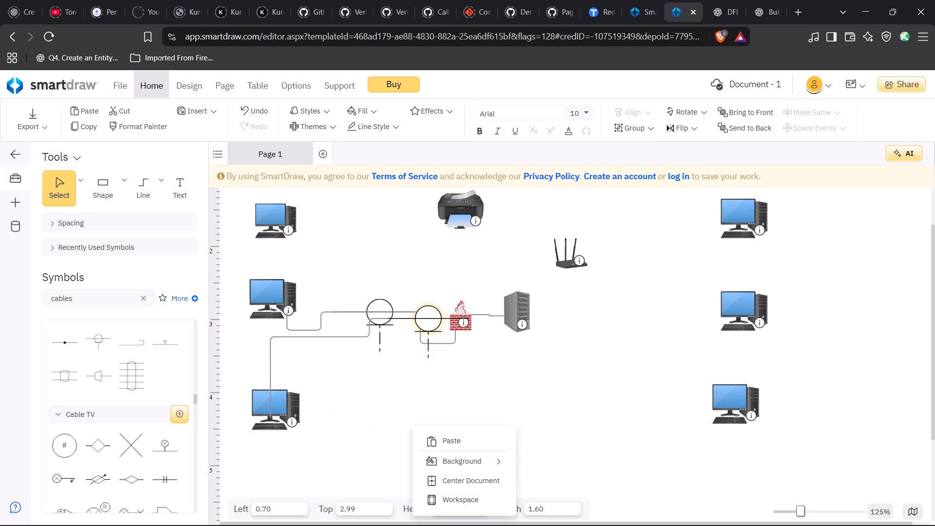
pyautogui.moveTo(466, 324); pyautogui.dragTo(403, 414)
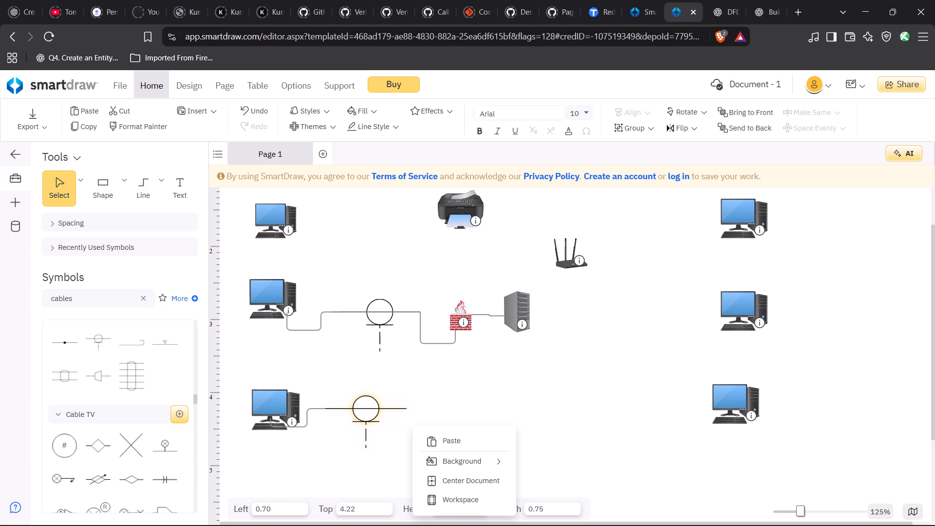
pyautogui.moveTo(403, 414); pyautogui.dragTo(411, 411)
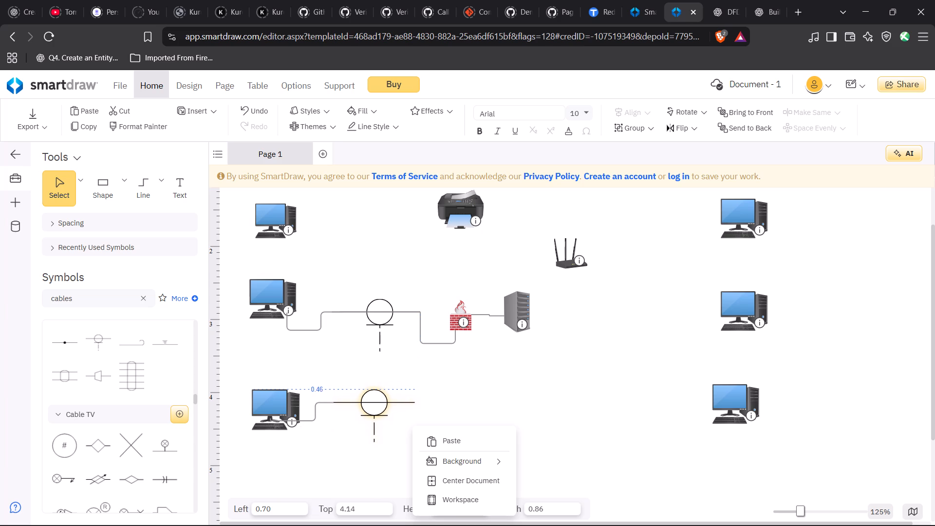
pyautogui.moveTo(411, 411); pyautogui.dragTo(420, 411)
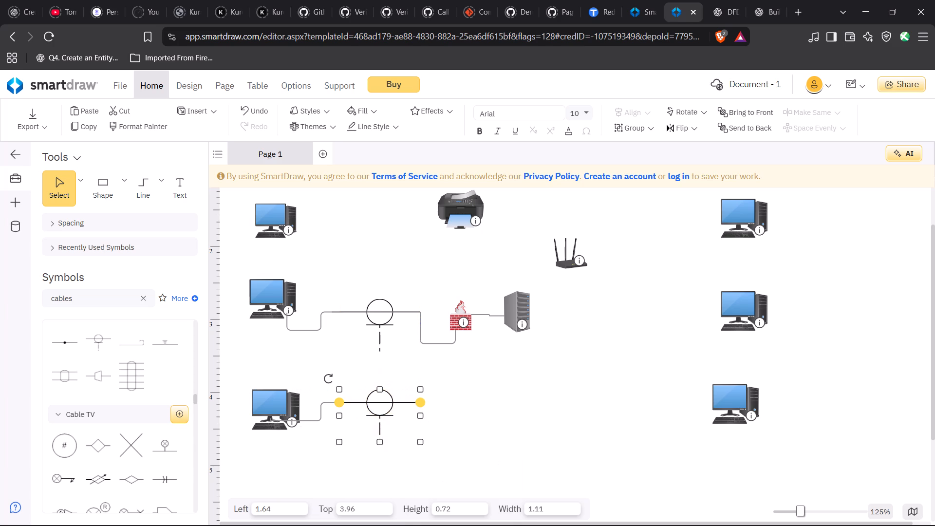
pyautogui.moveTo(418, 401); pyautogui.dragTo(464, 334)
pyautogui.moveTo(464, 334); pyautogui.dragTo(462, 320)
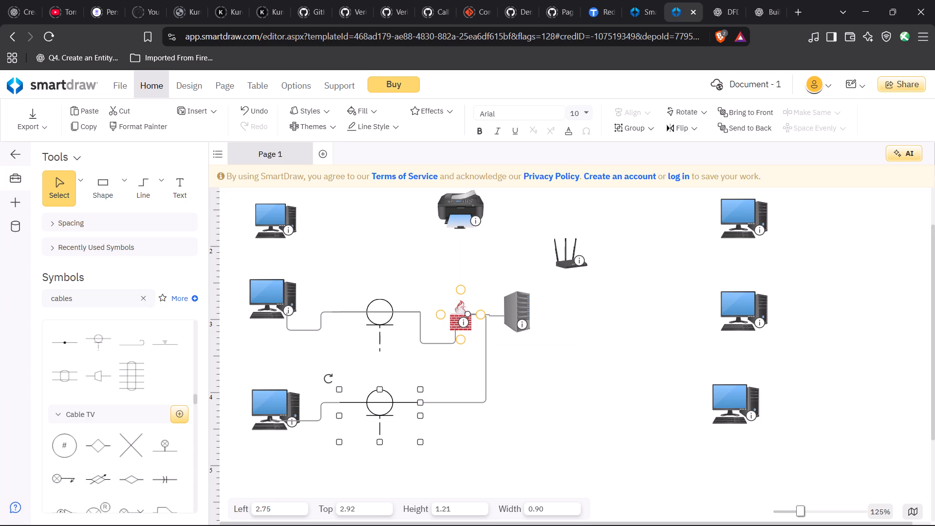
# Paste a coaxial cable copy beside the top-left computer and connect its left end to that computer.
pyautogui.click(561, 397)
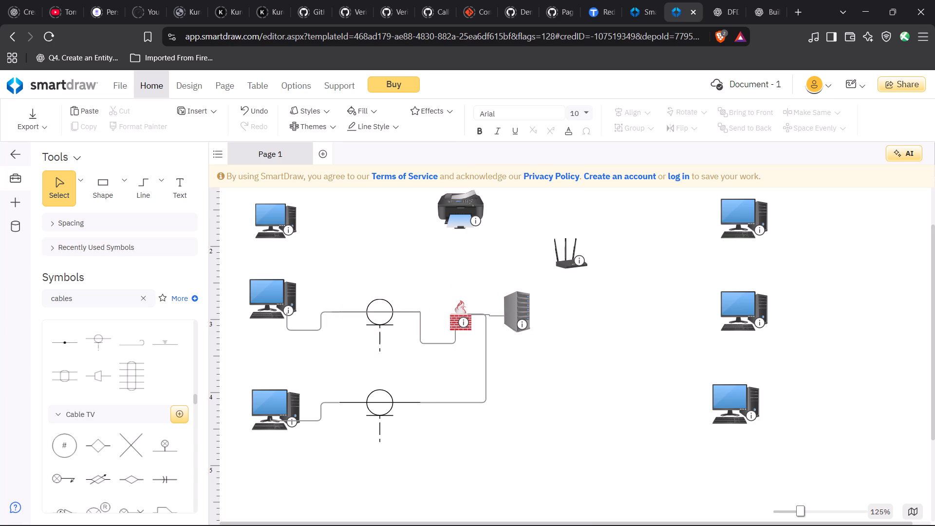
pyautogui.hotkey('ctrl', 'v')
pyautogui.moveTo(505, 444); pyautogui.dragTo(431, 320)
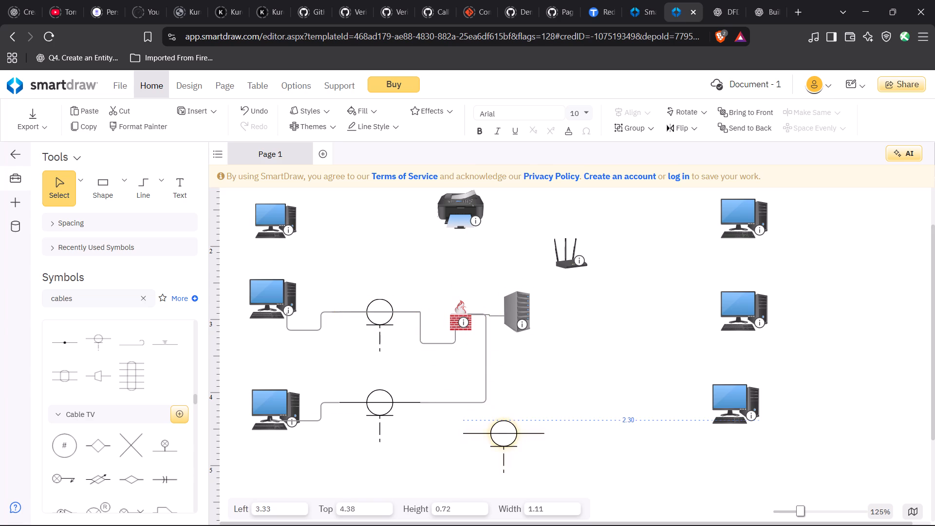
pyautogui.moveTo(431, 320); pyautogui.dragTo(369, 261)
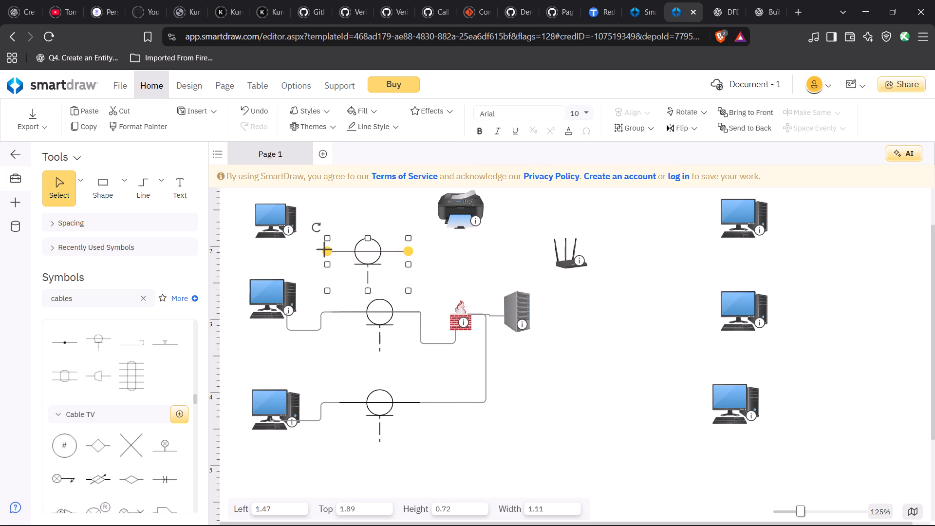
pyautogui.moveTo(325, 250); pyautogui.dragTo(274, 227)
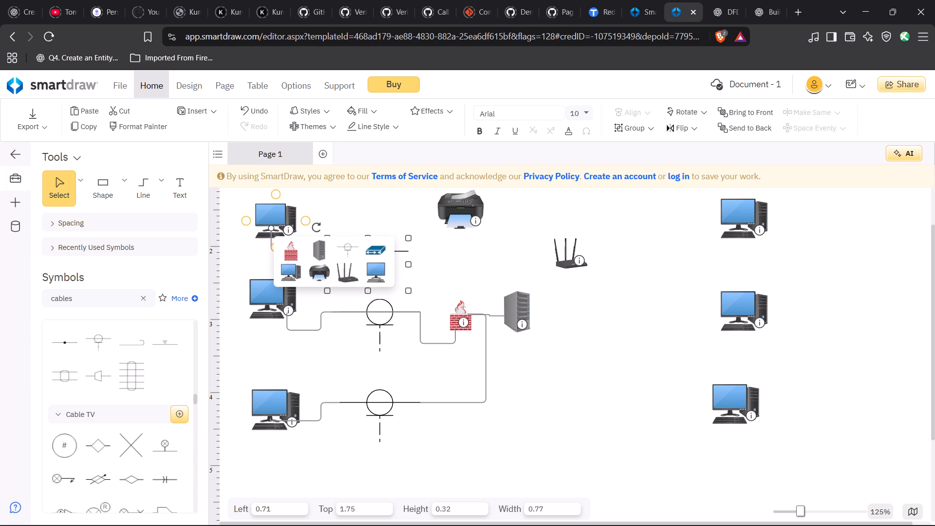
# Stack the three coaxial cables in one column, moving the upper one to about 2.00 and the lower one to about 3.60 from the top.
pyautogui.click(463, 273)
pyautogui.moveTo(365, 247); pyautogui.dragTo(380, 250)
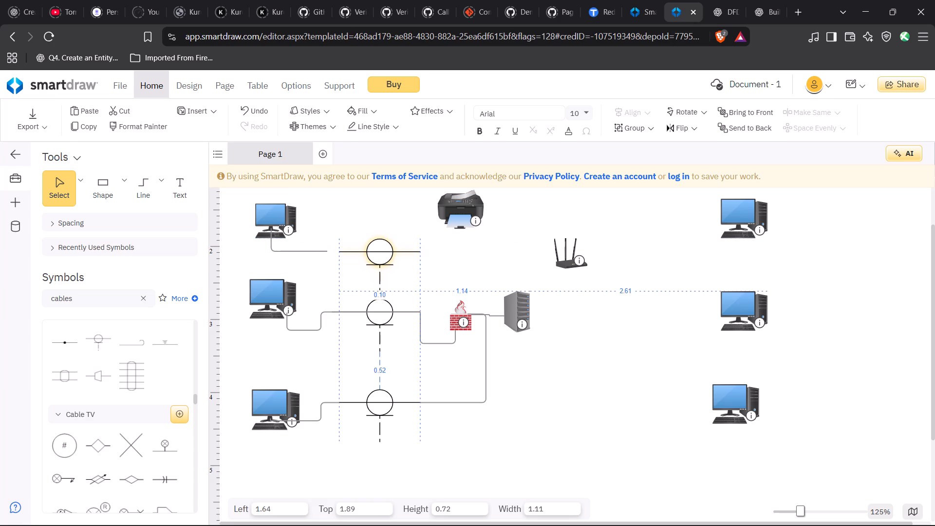
pyautogui.moveTo(380, 250); pyautogui.dragTo(378, 252)
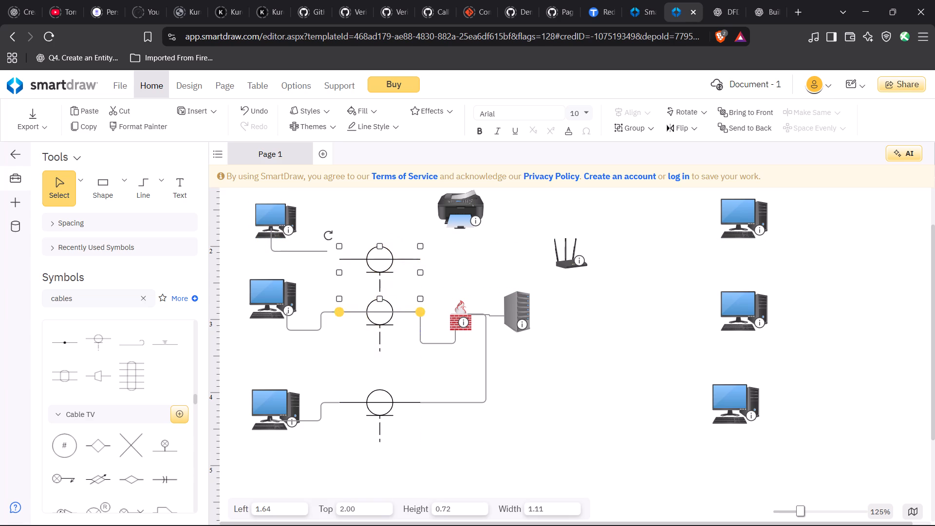
pyautogui.moveTo(381, 394); pyautogui.dragTo(381, 367)
pyautogui.click(404, 450)
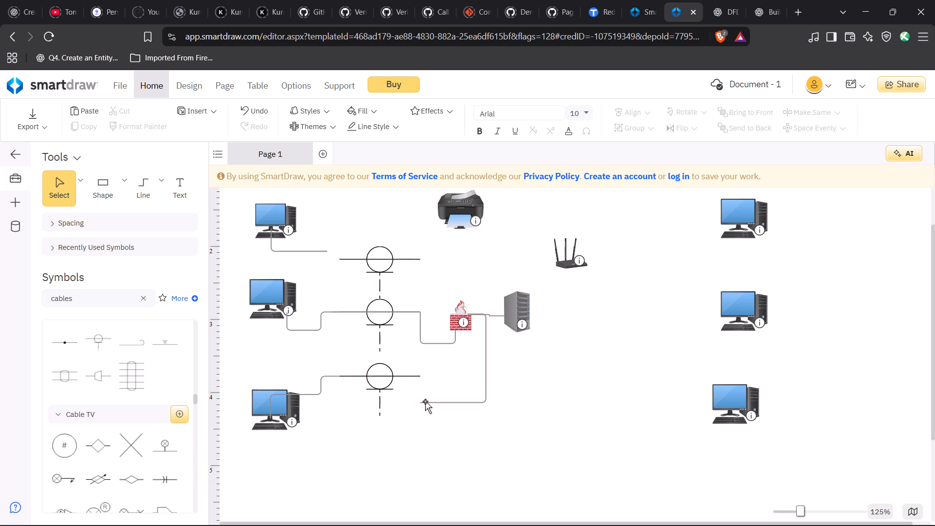
# Delete the detached connector below the firewall and draw a new one from the lower coaxial cable's right end to the firewall.
pyautogui.click(429, 403)
pyautogui.rightClick(429, 403)
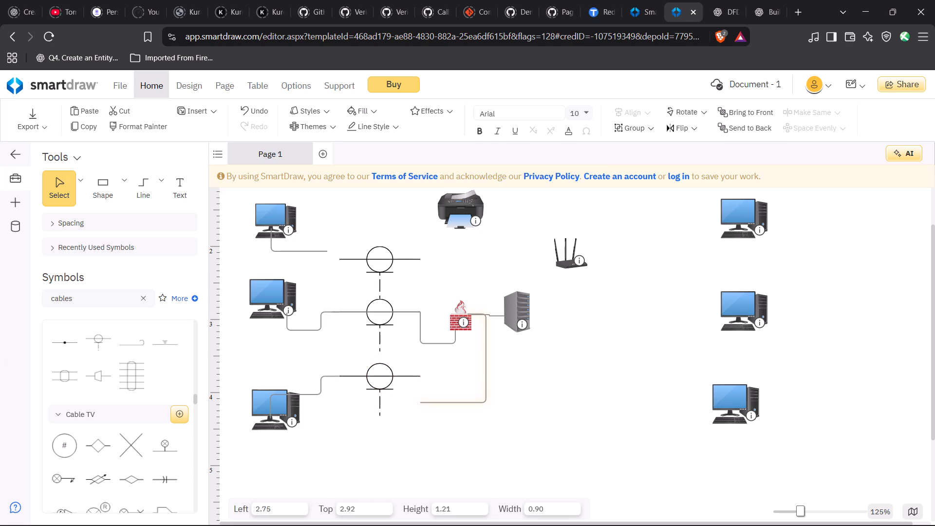
pyautogui.click(495, 165)
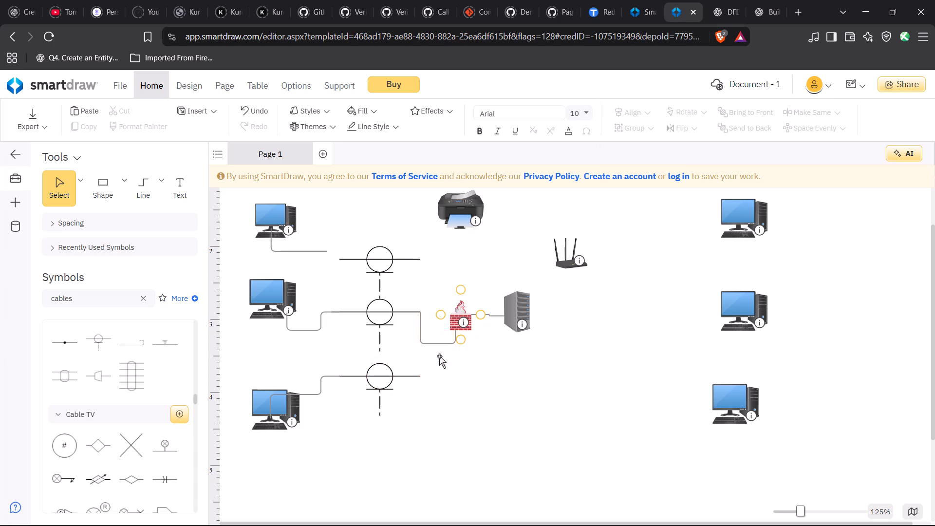
pyautogui.click(424, 376)
pyautogui.click(414, 378)
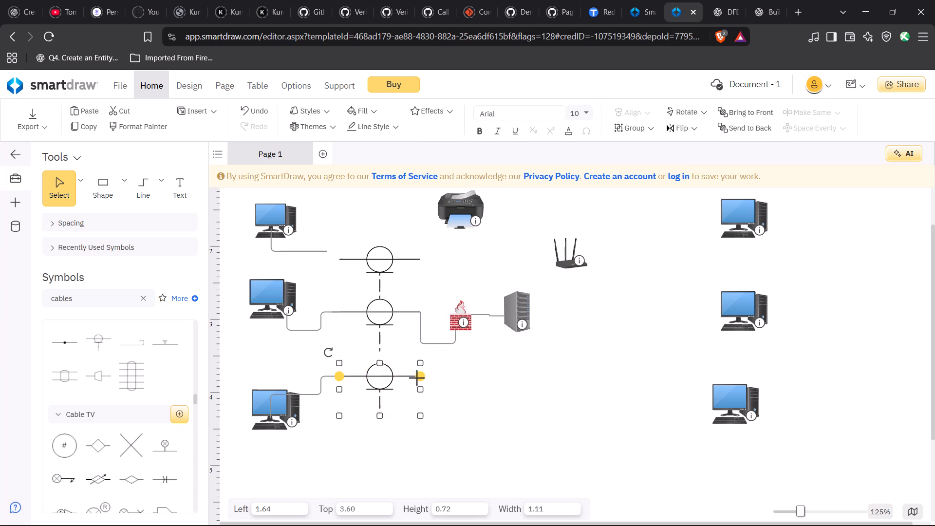
pyautogui.moveTo(418, 378); pyautogui.dragTo(463, 315)
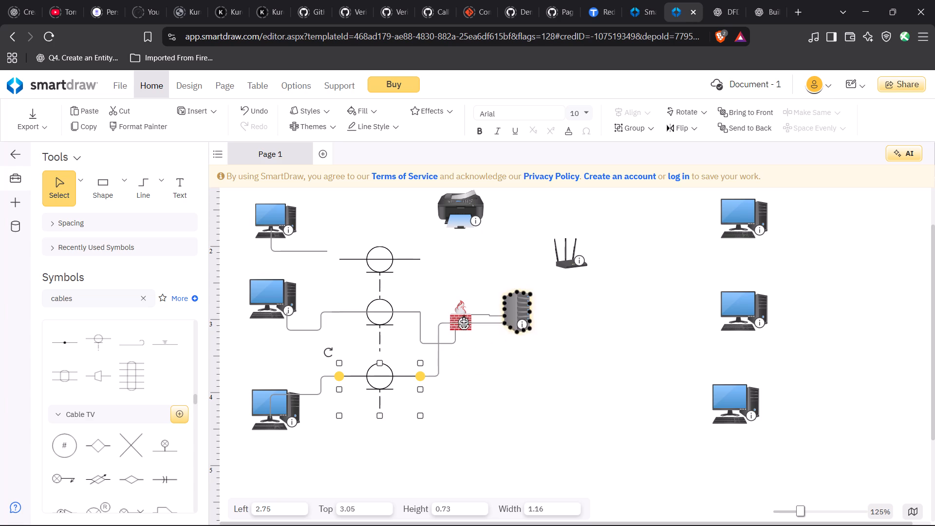
pyautogui.moveTo(463, 315); pyautogui.dragTo(465, 316)
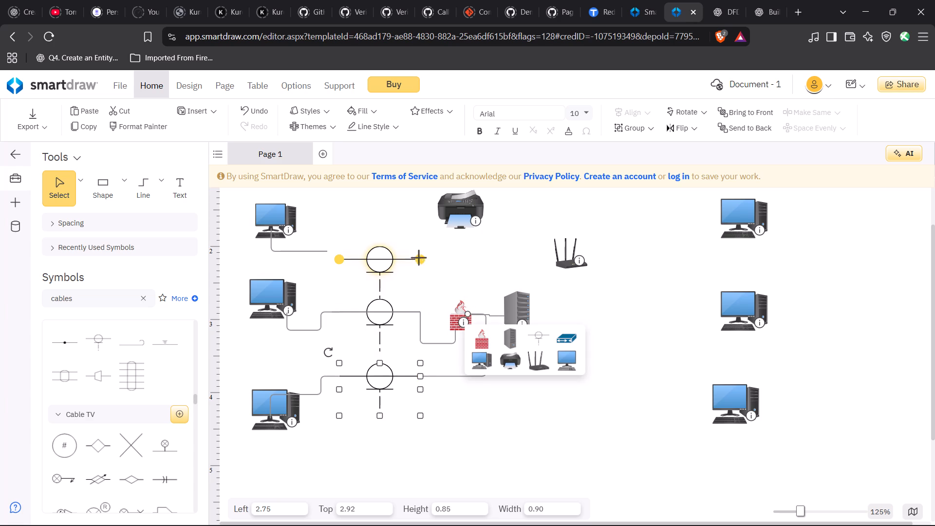
# Connect the upper coaxial cable's right end to the firewall.
pyautogui.moveTo(424, 260); pyautogui.dragTo(470, 322)
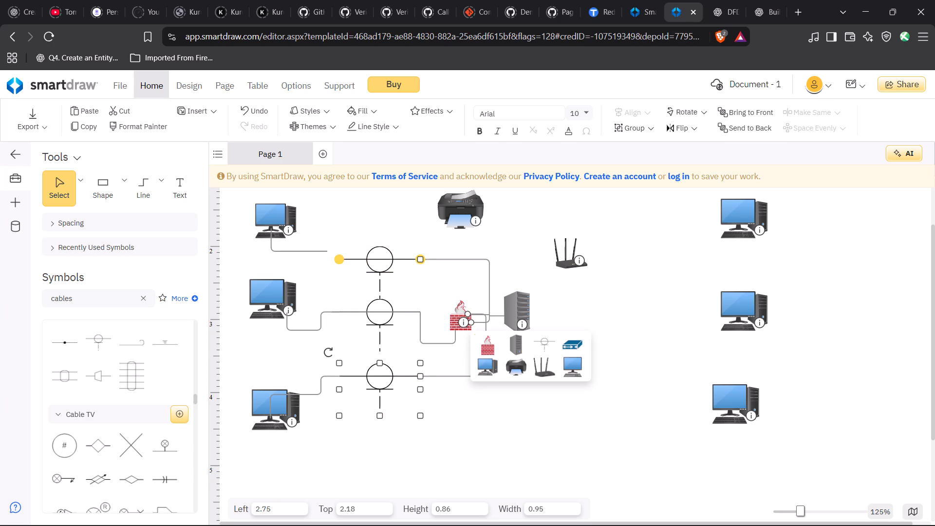
pyautogui.click(492, 461)
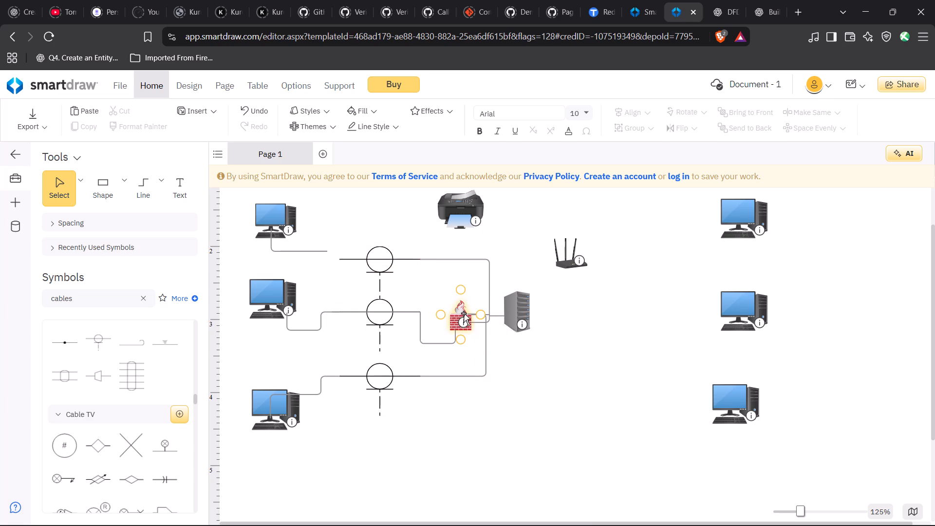
# Draw a connector from the firewall's right side to the server.
pyautogui.moveTo(481, 314); pyautogui.dragTo(520, 314)
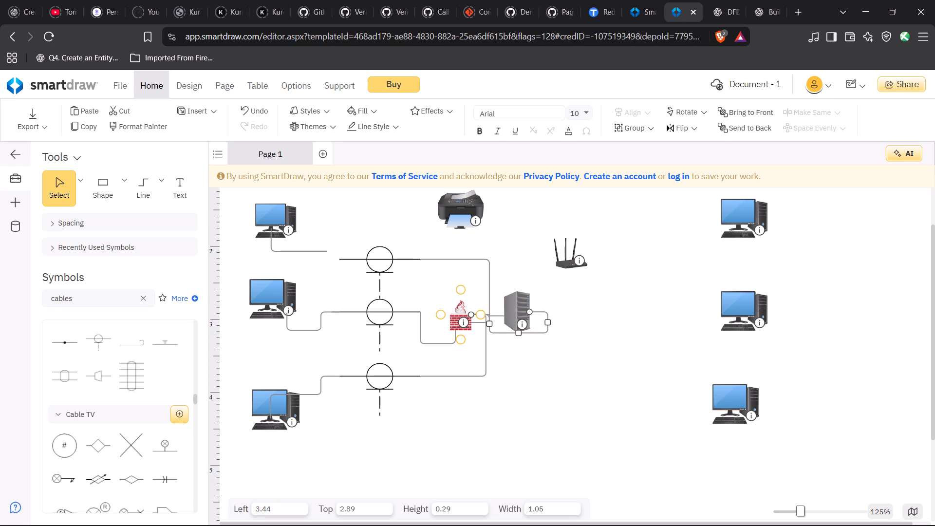
pyautogui.click(553, 381)
pyautogui.click(528, 385)
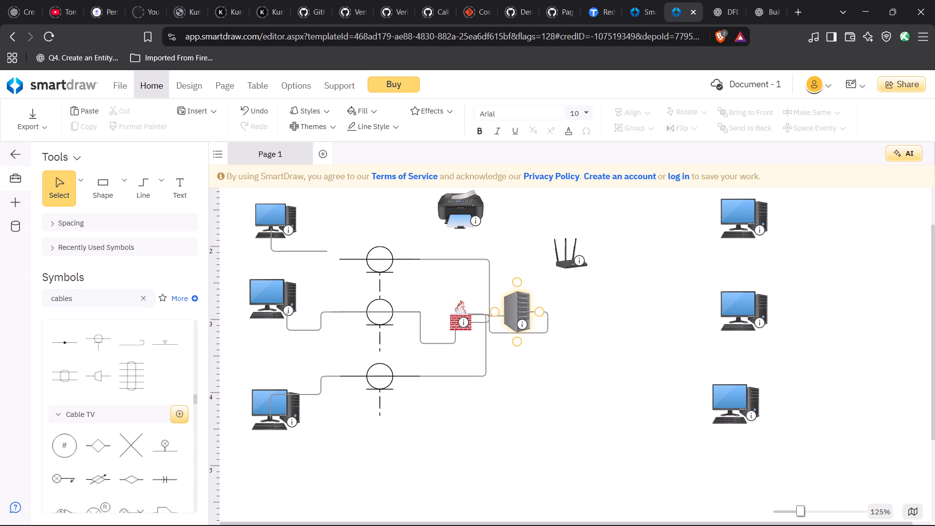
pyautogui.moveTo(522, 321); pyautogui.dragTo(565, 356)
pyautogui.doubleClick(570, 380)
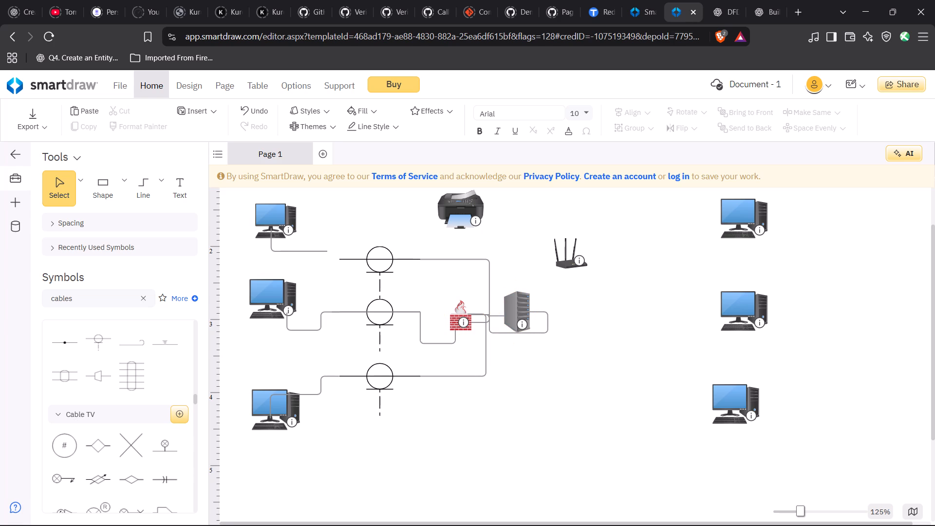
# Draw a connector from the firewall's left side to the middle computer in the left-hand column.
pyautogui.moveTo(443, 317); pyautogui.dragTo(285, 302)
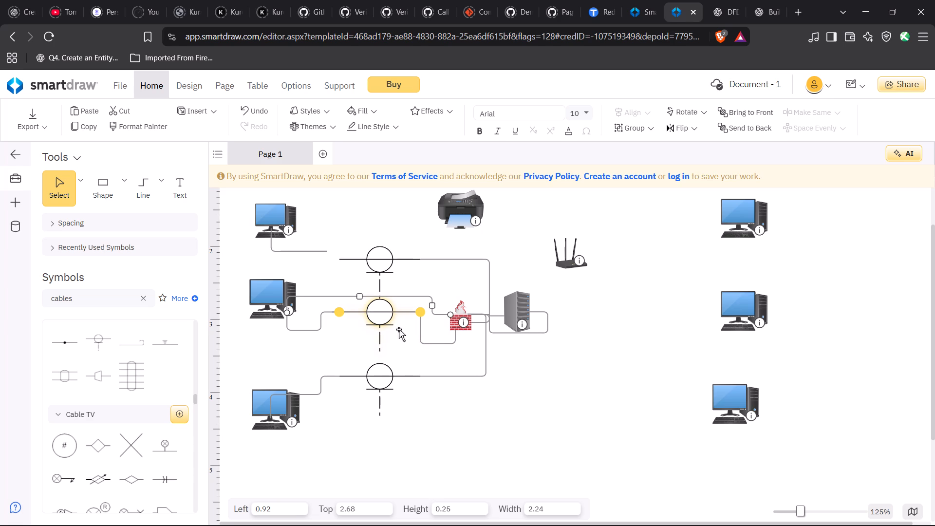
# Draw direct lines from the firewall's base to the bottom-left computer and from its top to the top-left computer.
pyautogui.click(463, 320)
pyautogui.moveTo(462, 341); pyautogui.dragTo(293, 401)
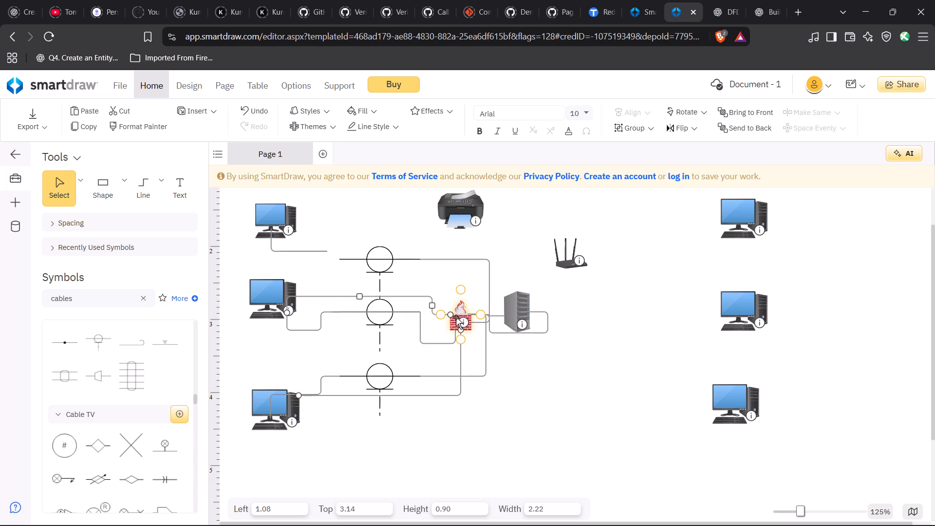
pyautogui.click(456, 317)
pyautogui.moveTo(459, 290); pyautogui.dragTo(275, 228)
# Delete the three coaxial cable symbols between the left computers and the firewall, along with the line running through the middle one.
pyautogui.rightClick(381, 266)
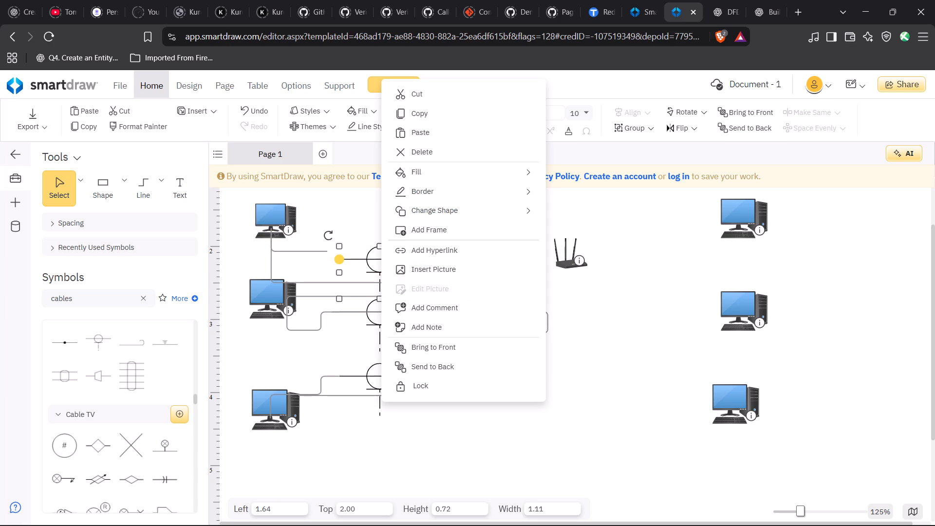
pyautogui.click(458, 158)
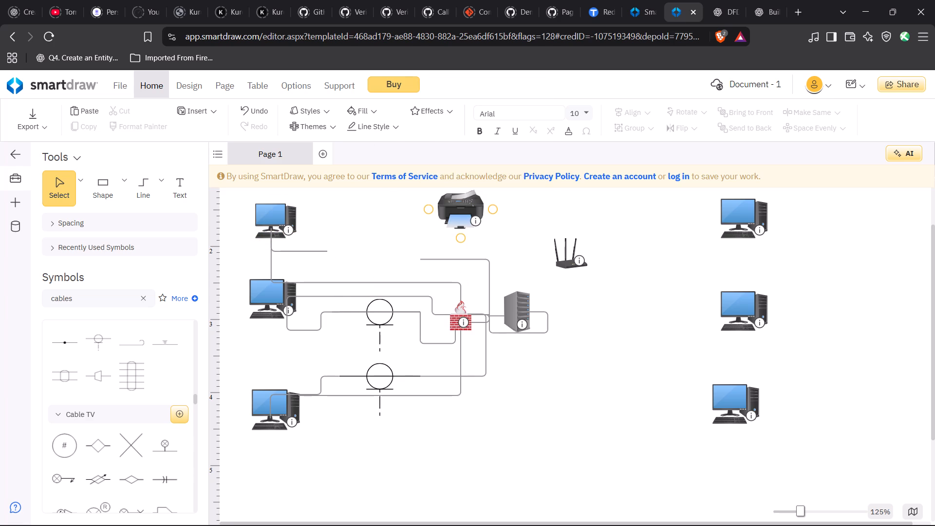
pyautogui.rightClick(407, 314)
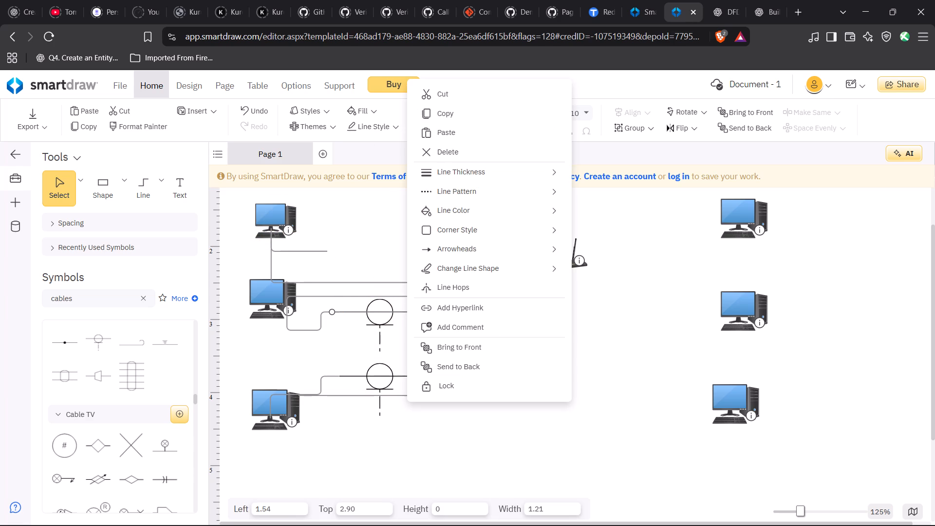
pyautogui.click(484, 154)
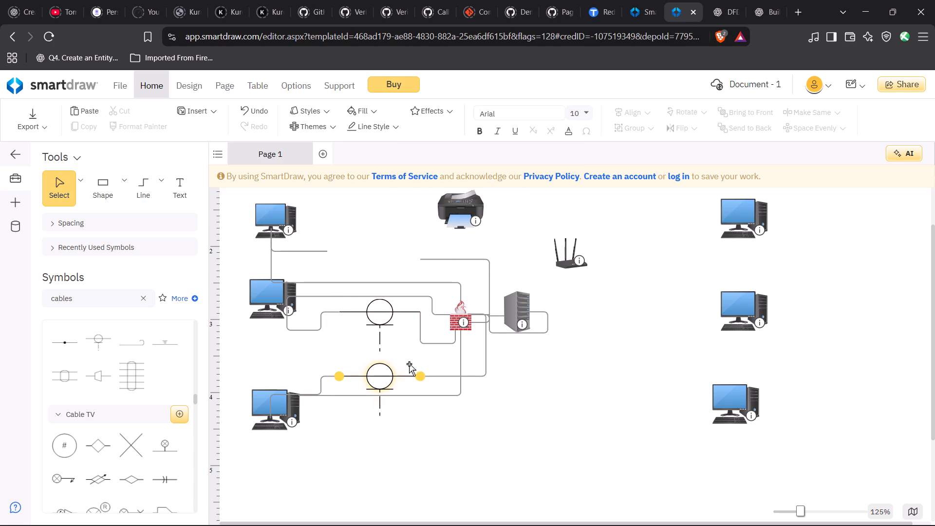
pyautogui.click(411, 370)
pyautogui.rightClick(411, 370)
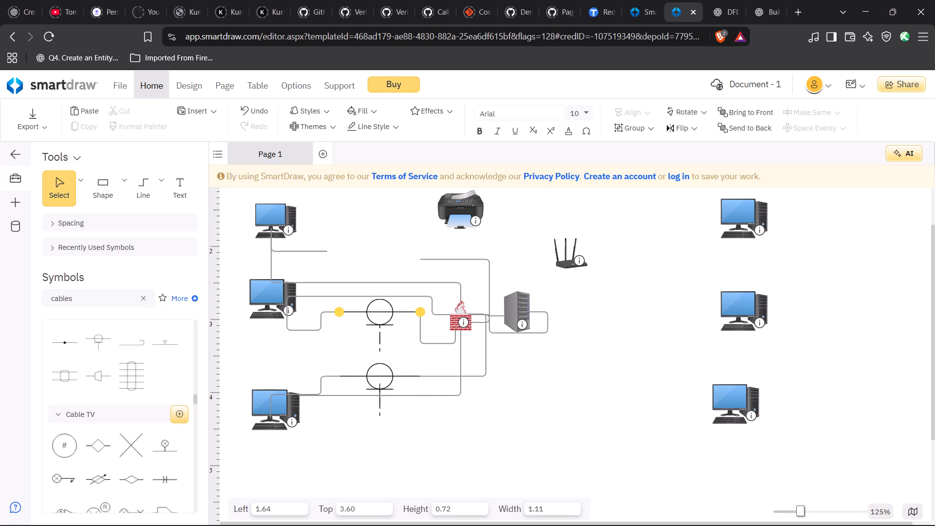
pyautogui.rightClick(392, 315)
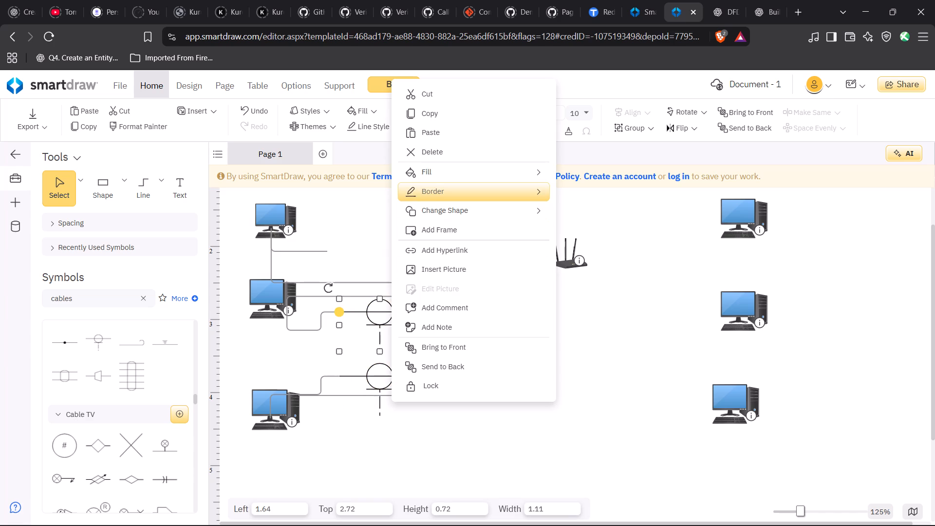
pyautogui.click(458, 159)
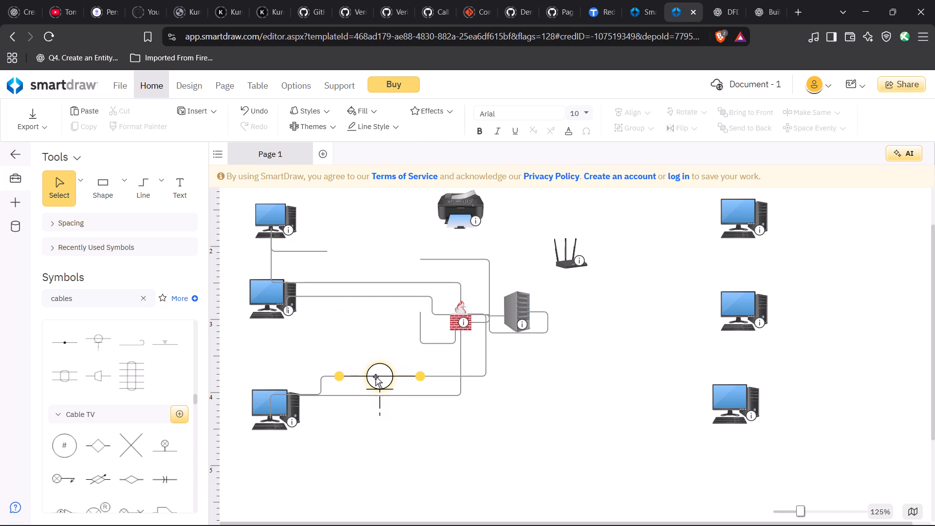
pyautogui.rightClick(376, 377)
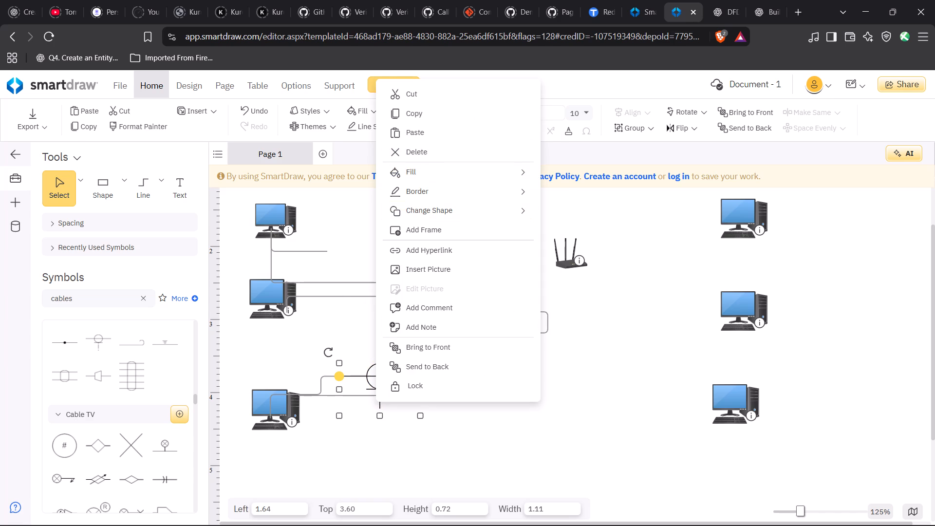
pyautogui.click(447, 154)
# Delete the leftover U-shaped connector line attached to the base of the firewall.
pyautogui.click(440, 343)
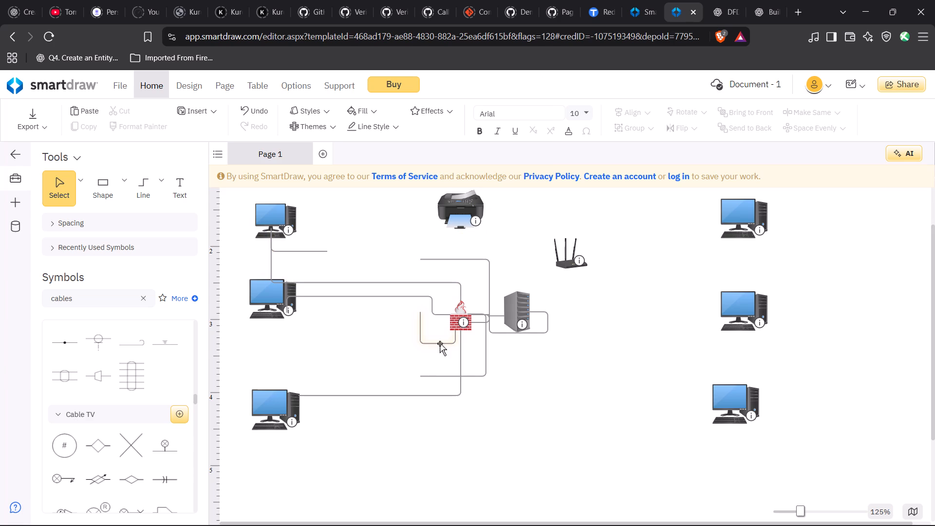
pyautogui.rightClick(440, 343)
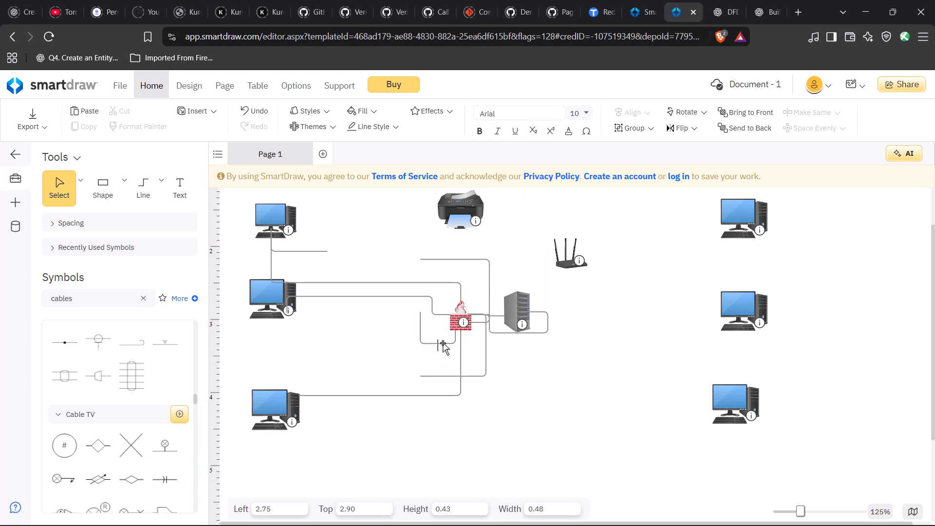
pyautogui.click(443, 343)
pyautogui.rightClick(443, 343)
pyautogui.click(443, 343)
pyautogui.rightClick(443, 343)
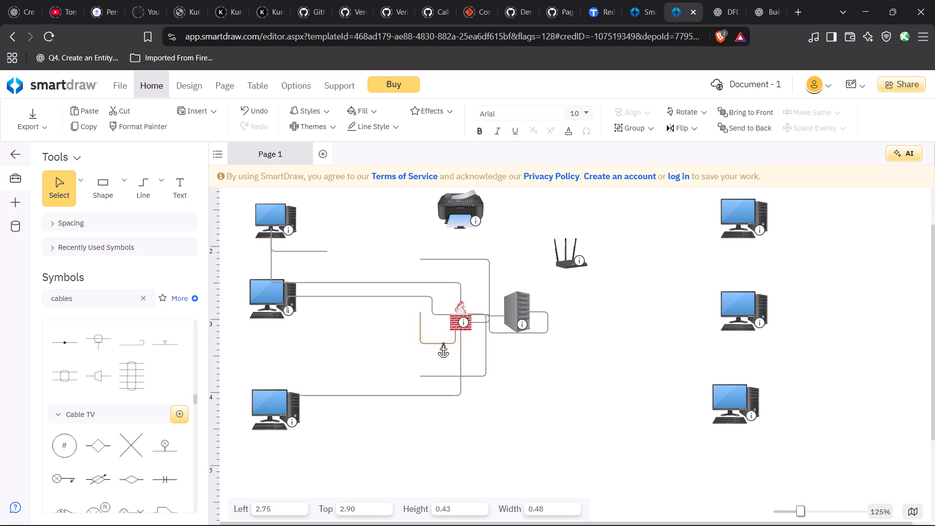
pyautogui.click(500, 158)
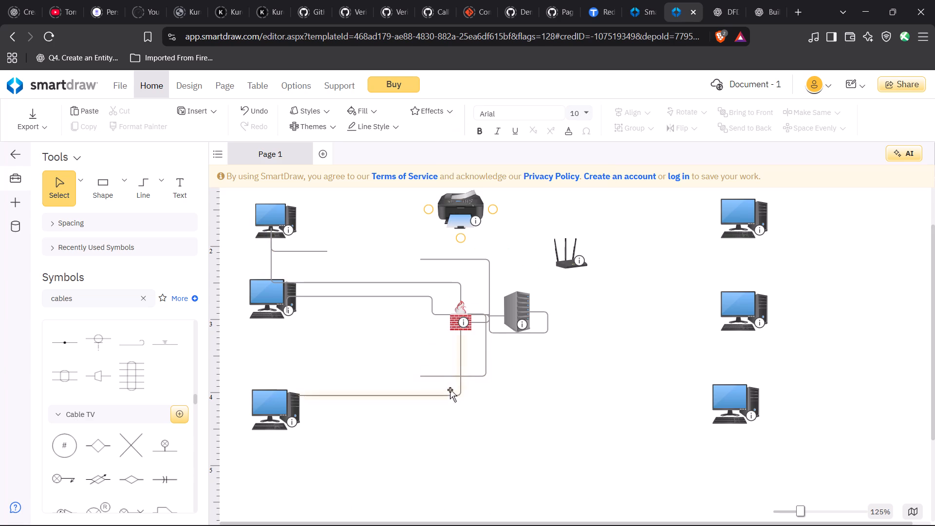
# Delete the loose connector line running from the firewall to an open end below it, above the bottom-left computer's line.
pyautogui.click(449, 376)
pyautogui.rightClick(449, 376)
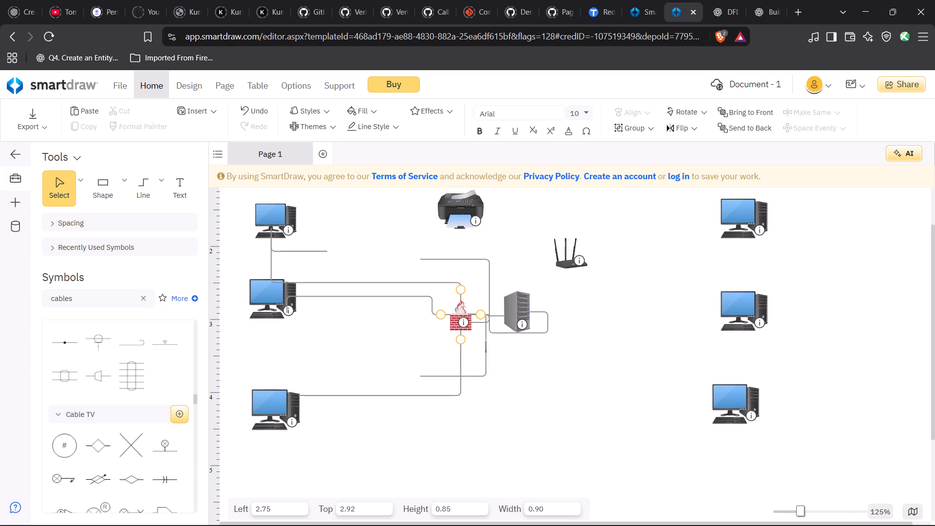
pyautogui.click(486, 358)
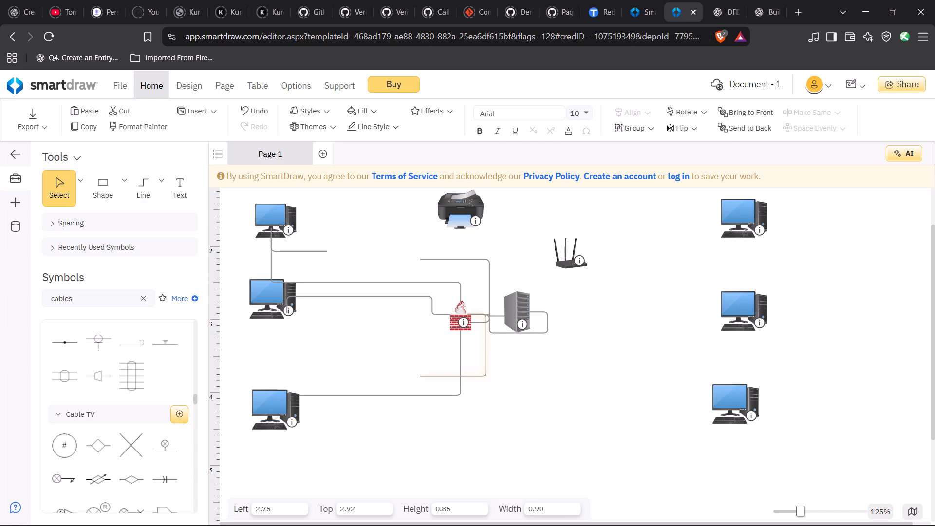
pyautogui.rightClick(480, 367)
pyautogui.click(435, 376)
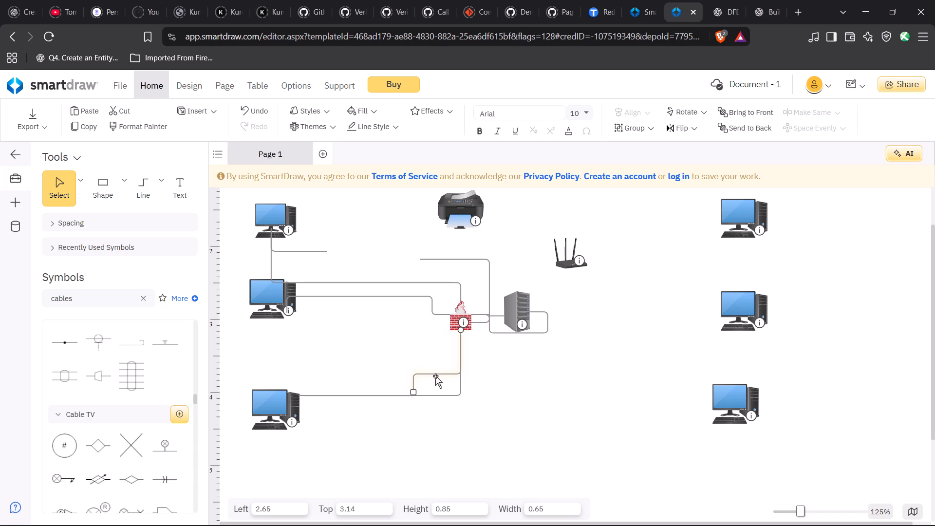
pyautogui.rightClick(435, 376)
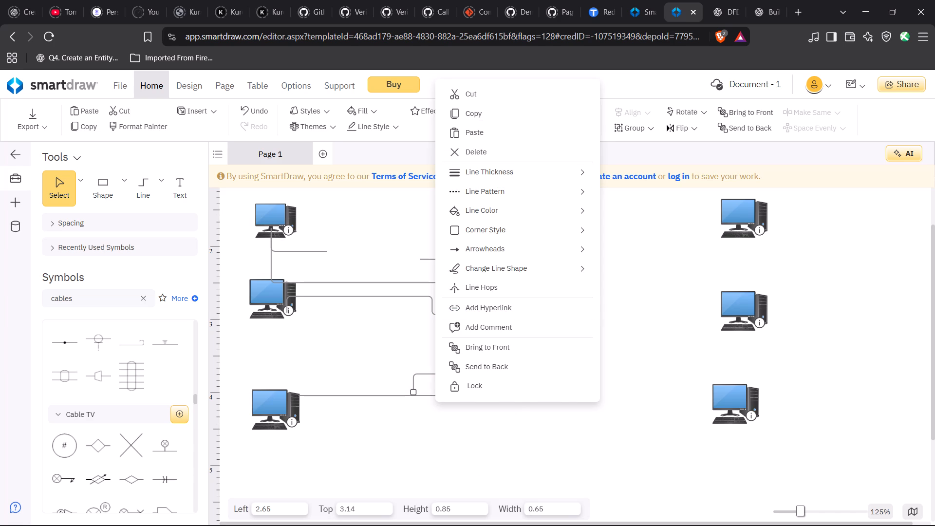
pyautogui.click(505, 156)
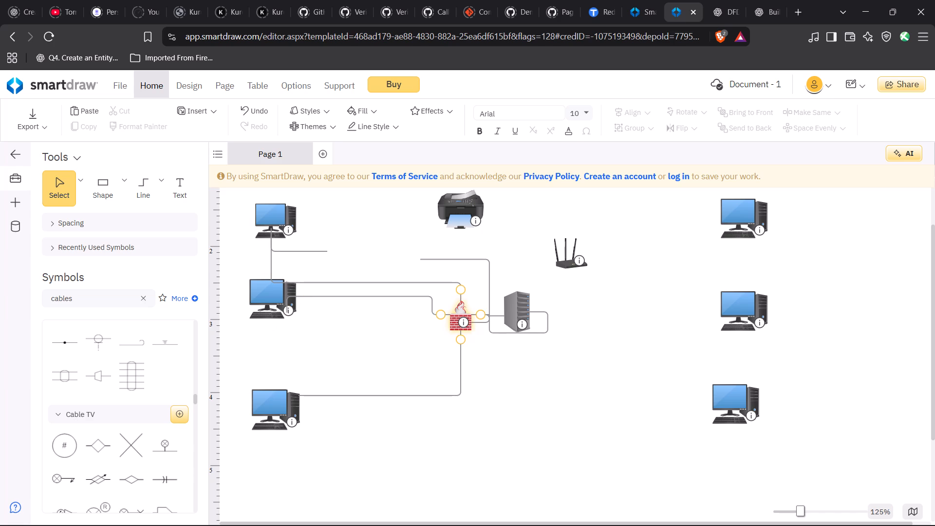
# Delete the loose connector line that rises from the firewall's right side to an open end below the printer.
pyautogui.click(469, 324)
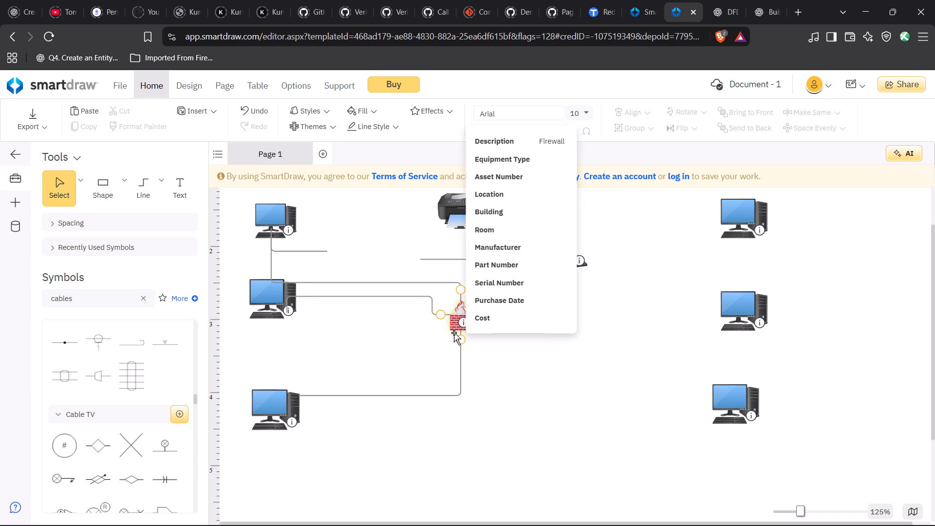
pyautogui.click(515, 396)
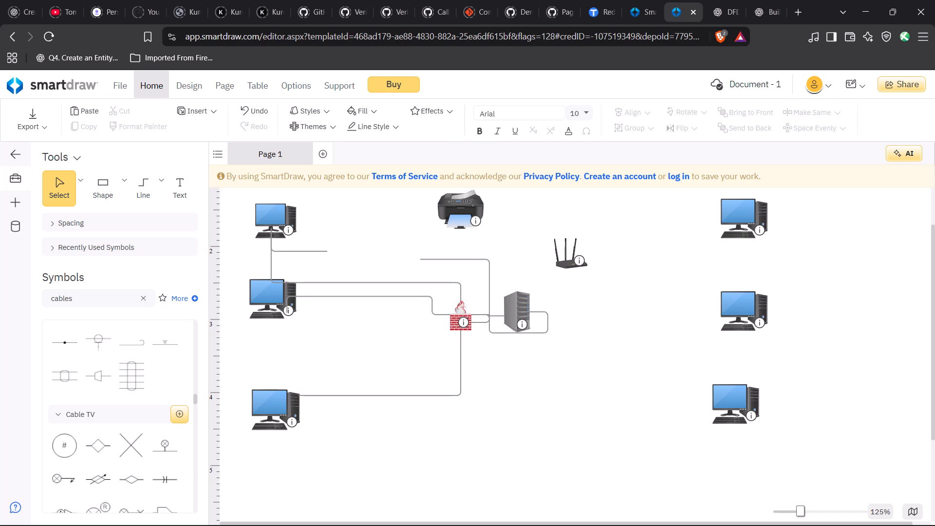
pyautogui.click(451, 324)
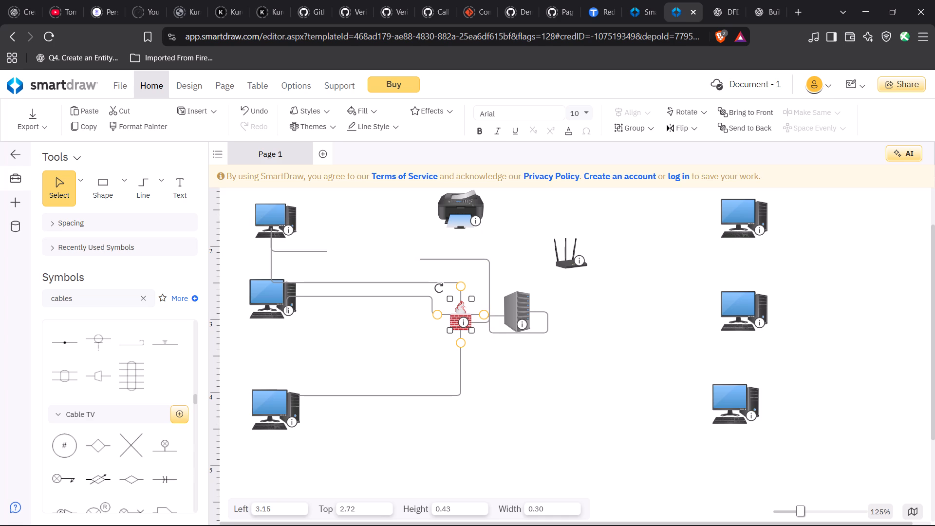
pyautogui.click(478, 321)
pyautogui.rightClick(478, 321)
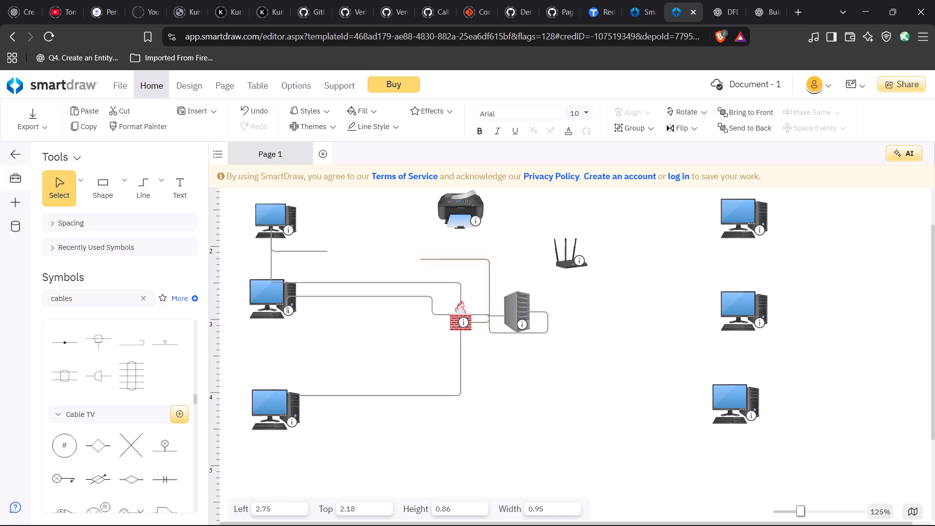
pyautogui.click(521, 157)
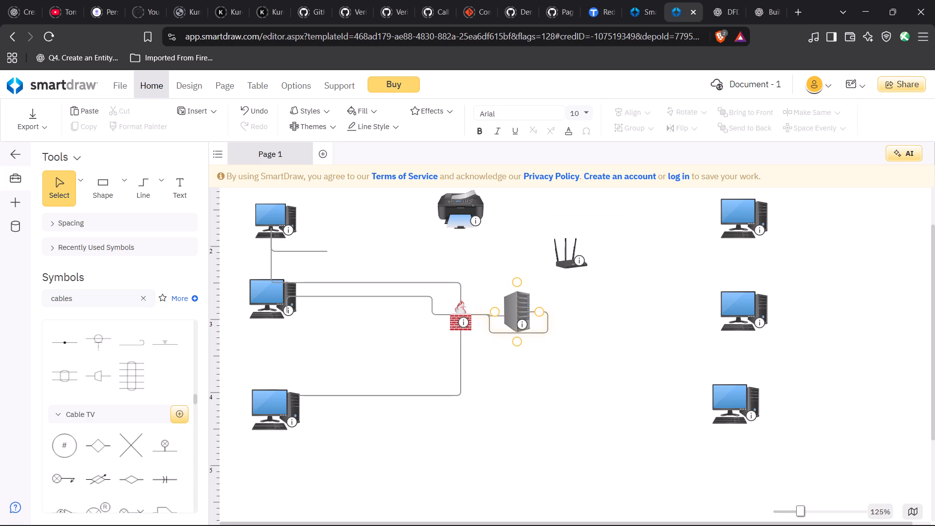
# Move the server farther right from the firewall, placing it directly beneath the router.
pyautogui.click(523, 409)
pyautogui.moveTo(521, 315); pyautogui.dragTo(592, 322)
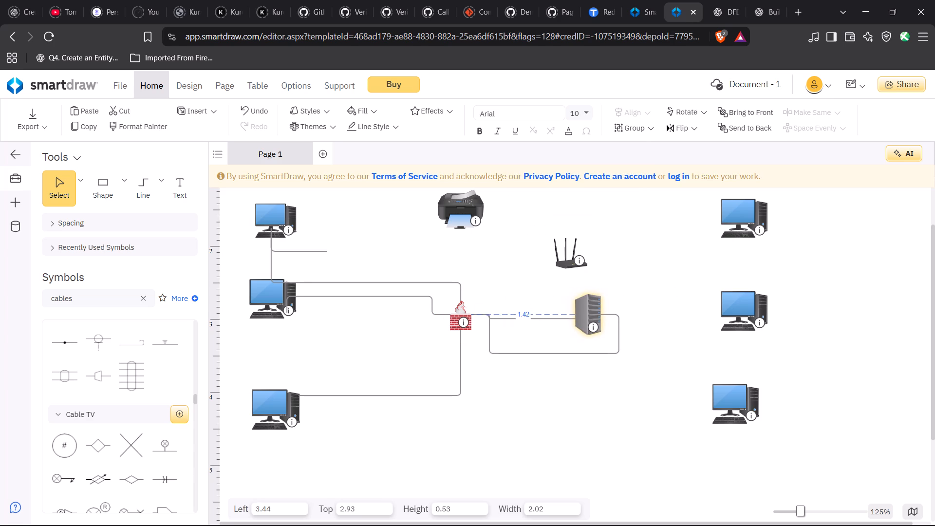
pyautogui.moveTo(592, 322); pyautogui.dragTo(566, 316)
pyautogui.click(554, 461)
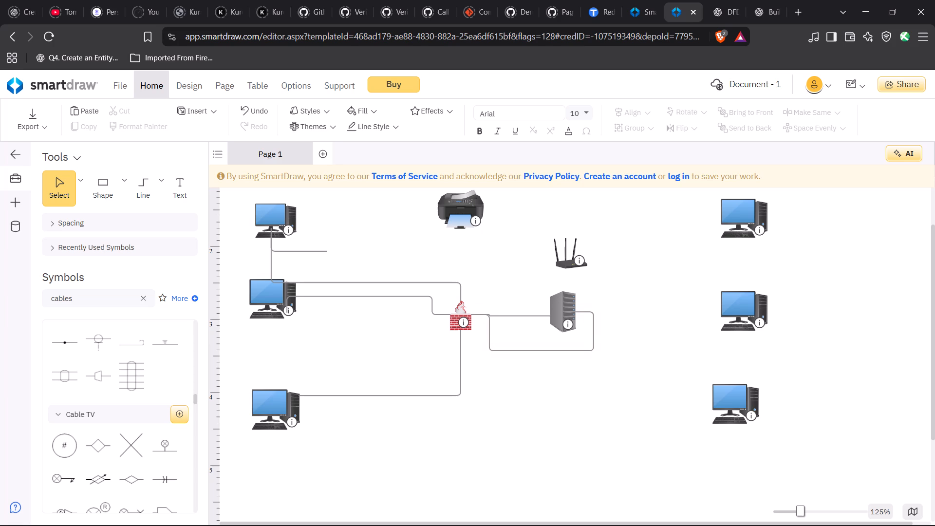
# Delete the straight connector line running into the server's left side, keeping the line that loops beneath the server.
pyautogui.click(517, 319)
pyautogui.rightClick(517, 319)
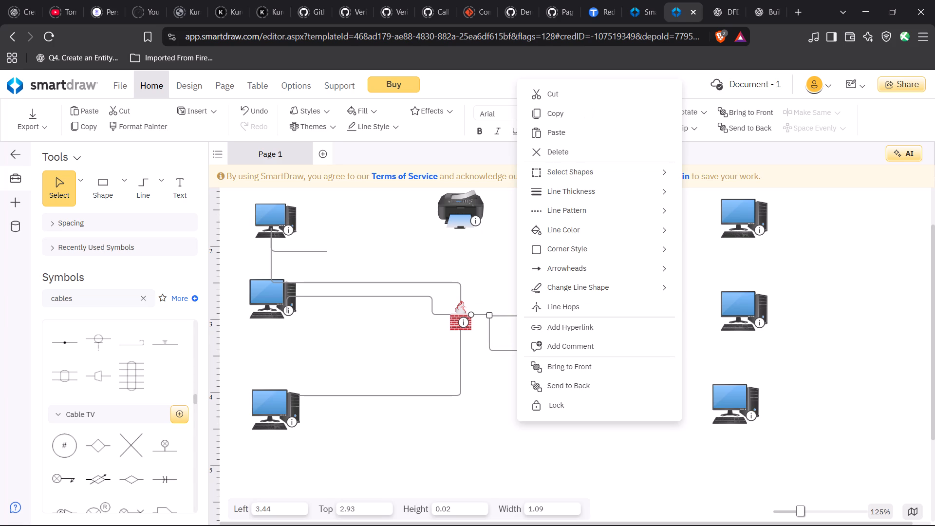
pyautogui.click(561, 151)
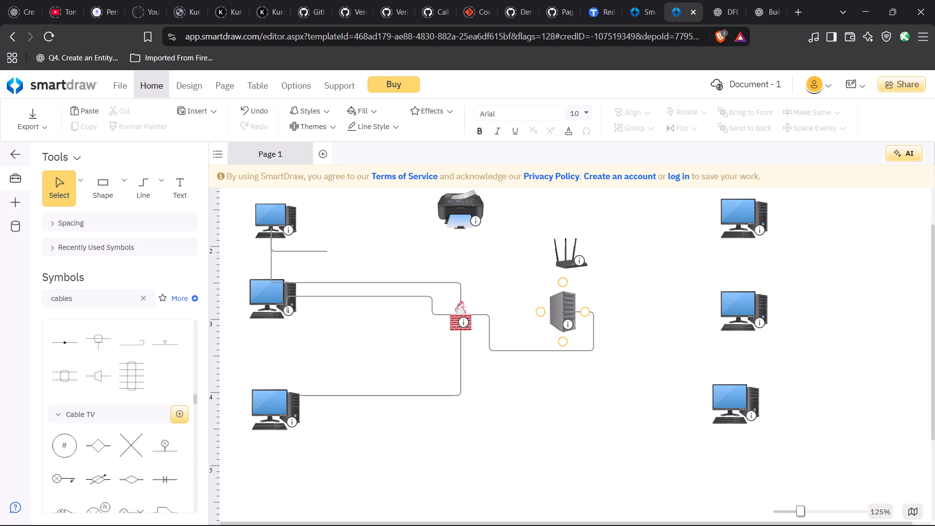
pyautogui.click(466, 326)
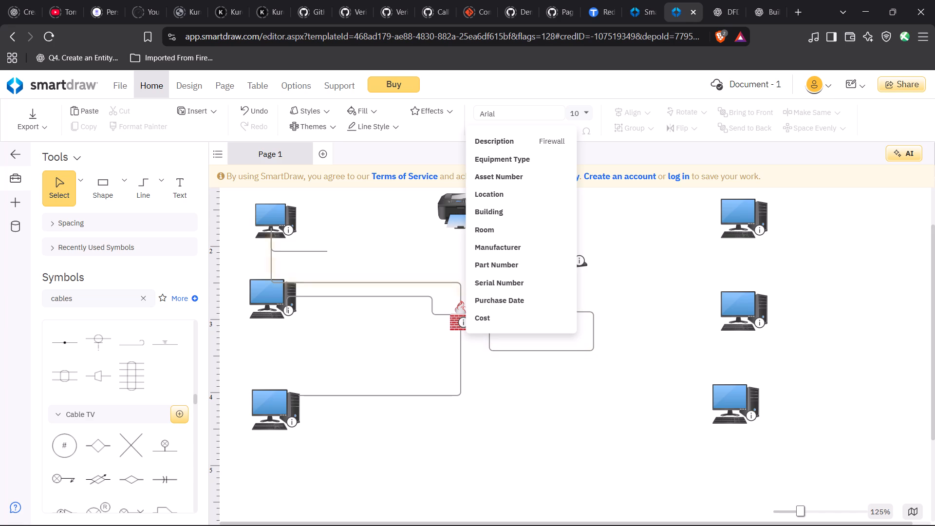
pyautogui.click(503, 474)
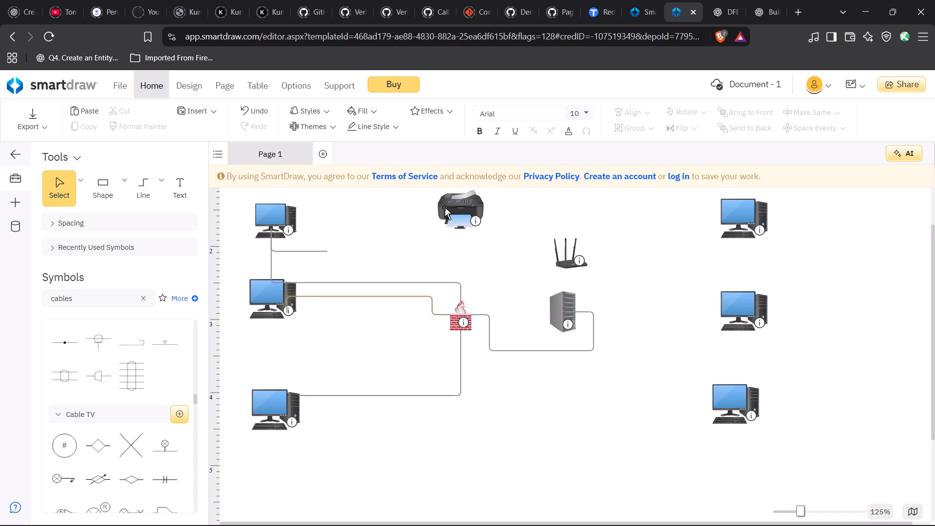
# Delete the loose connector line hanging from the base of the top-left computer.
pyautogui.click(293, 253)
pyautogui.rightClick(293, 253)
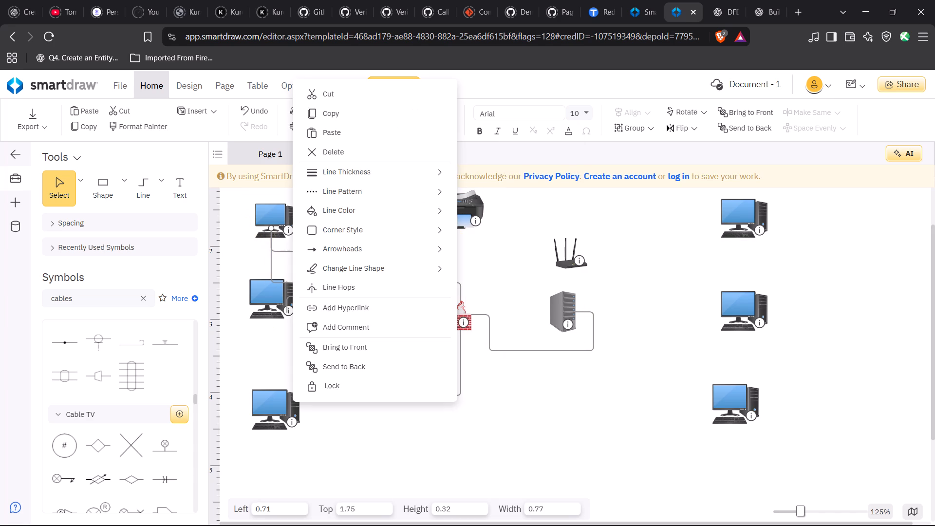
pyautogui.click(365, 145)
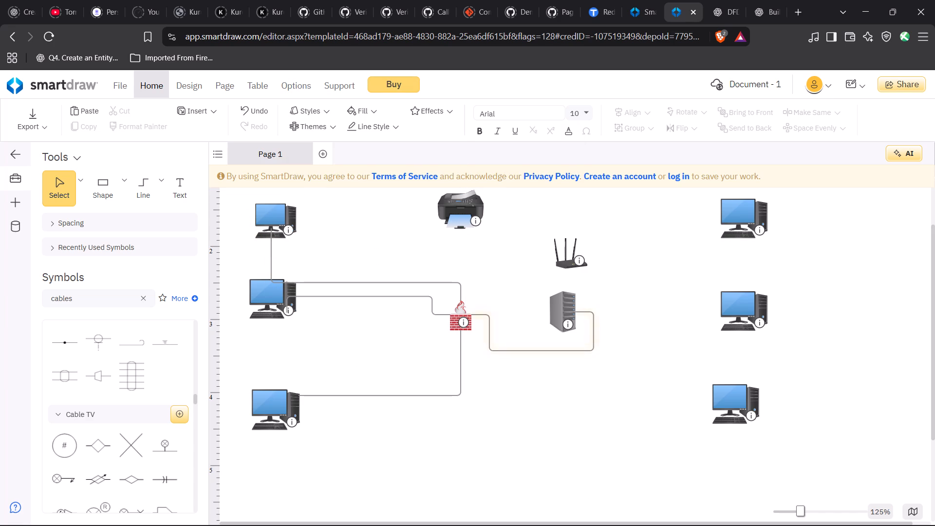
# Draw connector lines from the firewall to the printer, the router and the bottom-right computer.
pyautogui.moveTo(459, 289); pyautogui.dragTo(462, 217)
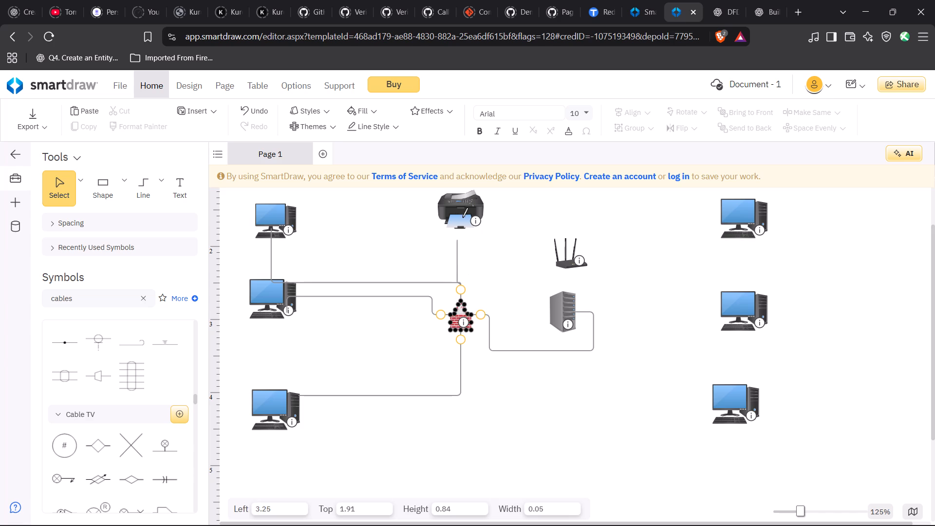
pyautogui.moveTo(462, 217); pyautogui.dragTo(462, 217)
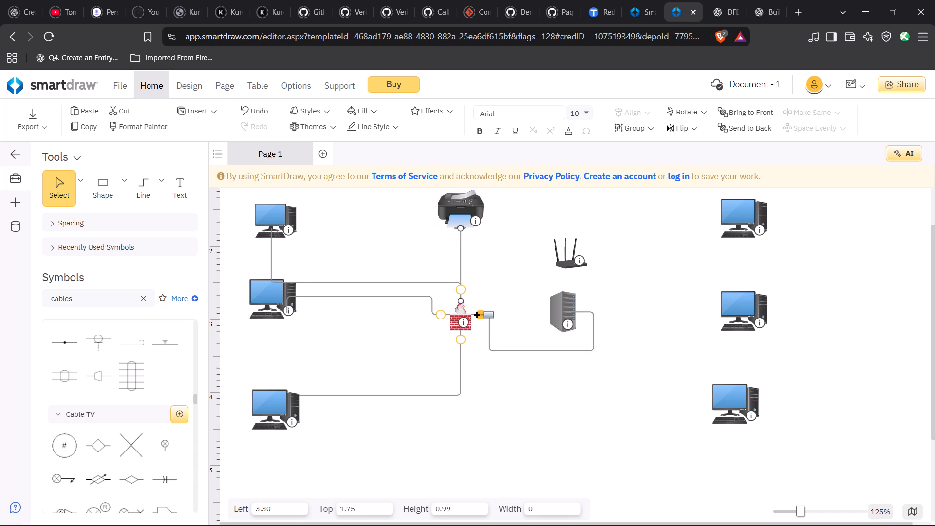
pyautogui.moveTo(477, 314); pyautogui.dragTo(571, 262)
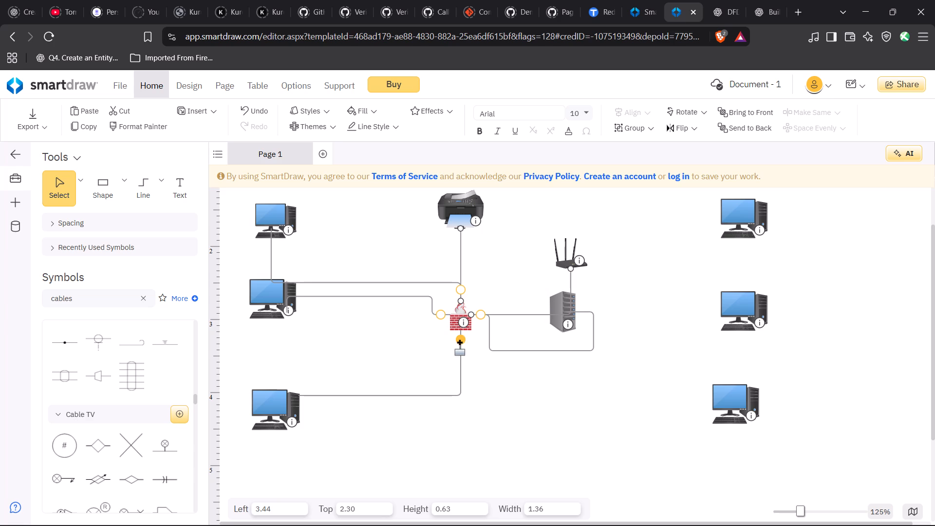
pyautogui.moveTo(459, 342); pyautogui.dragTo(735, 412)
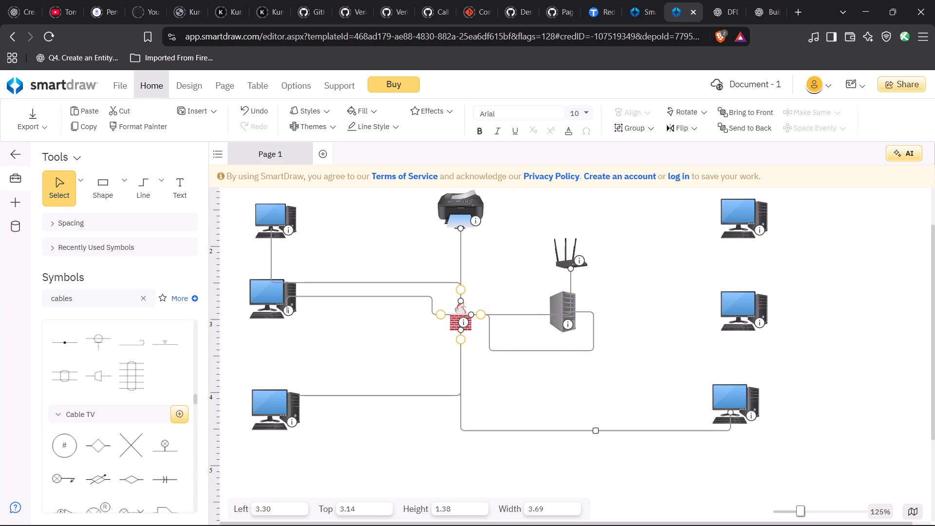
# Draw a connector line from the firewall's right side past the middle-right computer up to the top-right computer.
pyautogui.moveTo(479, 319); pyautogui.dragTo(736, 224)
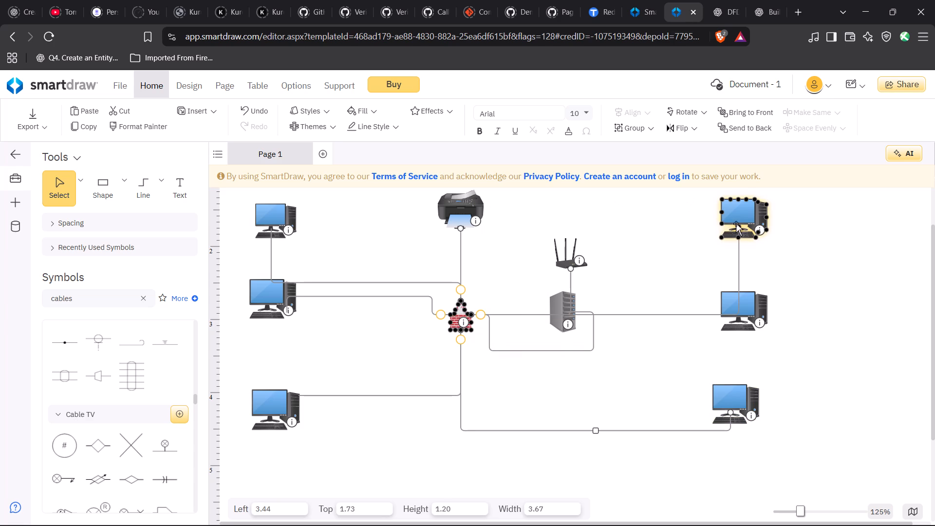
pyautogui.moveTo(487, 309); pyautogui.dragTo(741, 309)
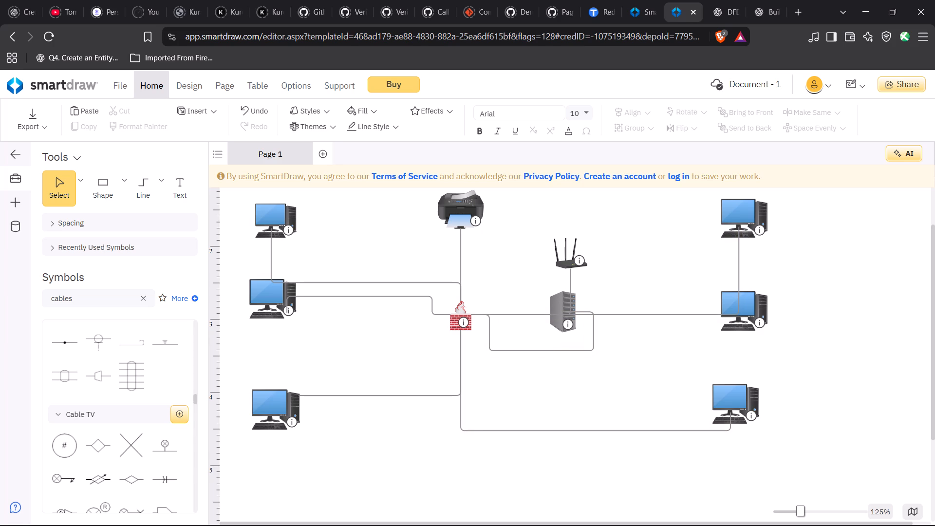
# Draw a second connector line from the top of the firewall to the top-right computer.
pyautogui.moveTo(459, 291); pyautogui.dragTo(547, 207)
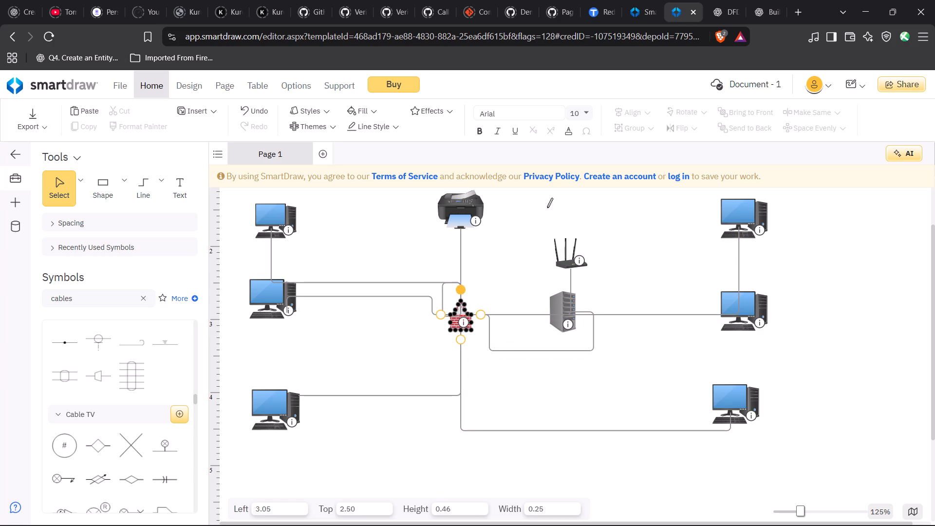
pyautogui.moveTo(547, 207); pyautogui.dragTo(756, 214)
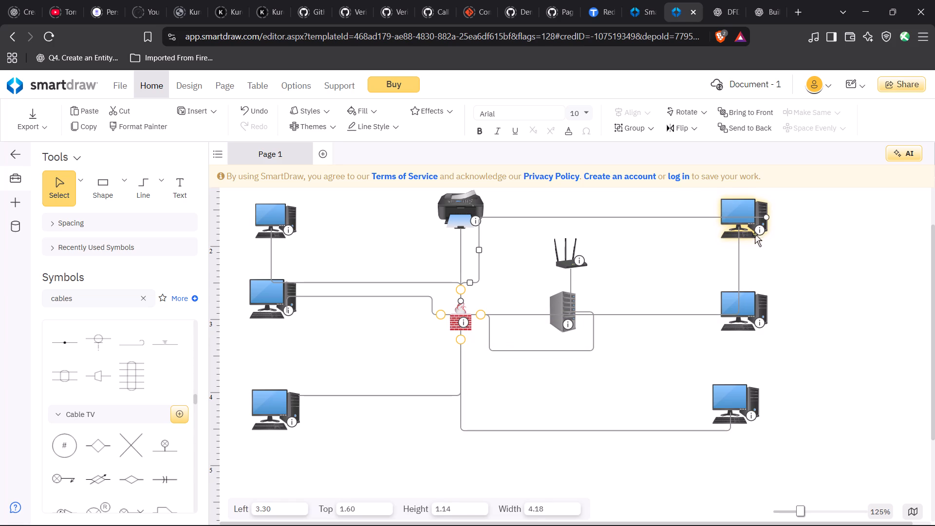
pyautogui.click(687, 312)
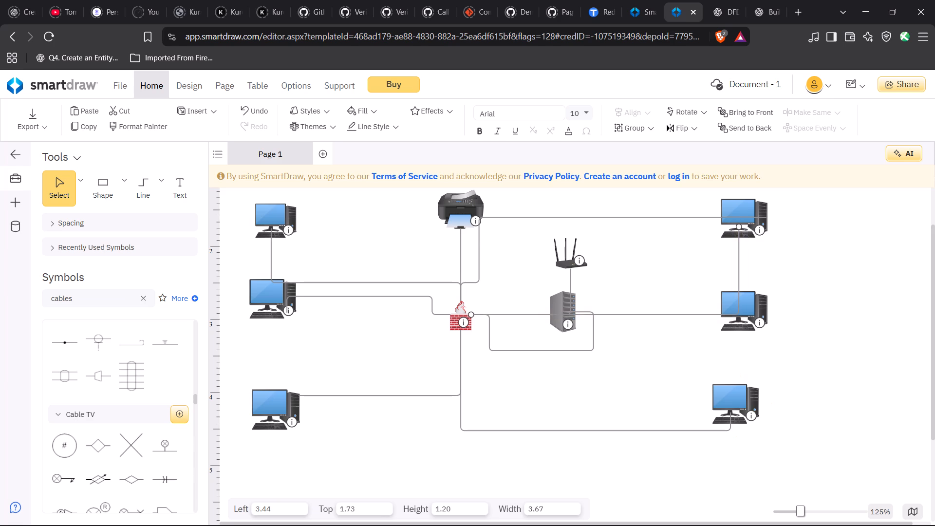
pyautogui.click(742, 274)
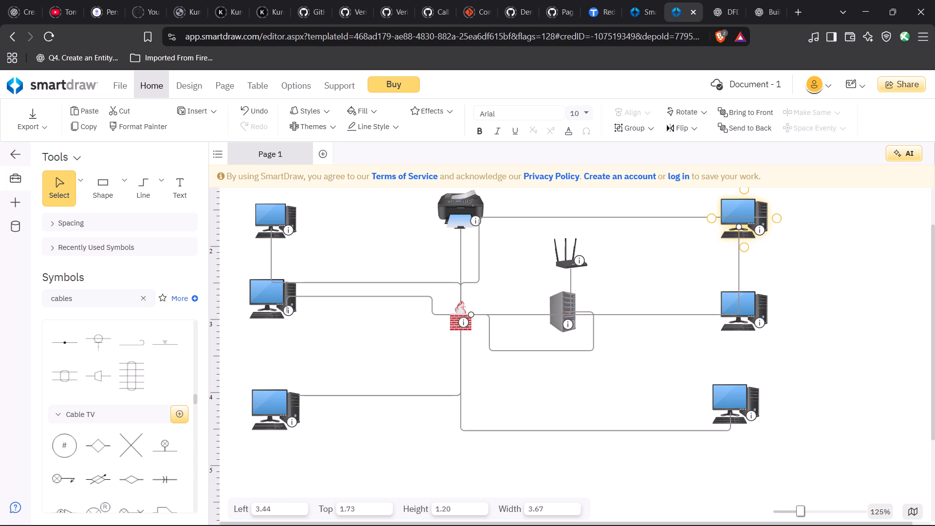
pyautogui.click(686, 220)
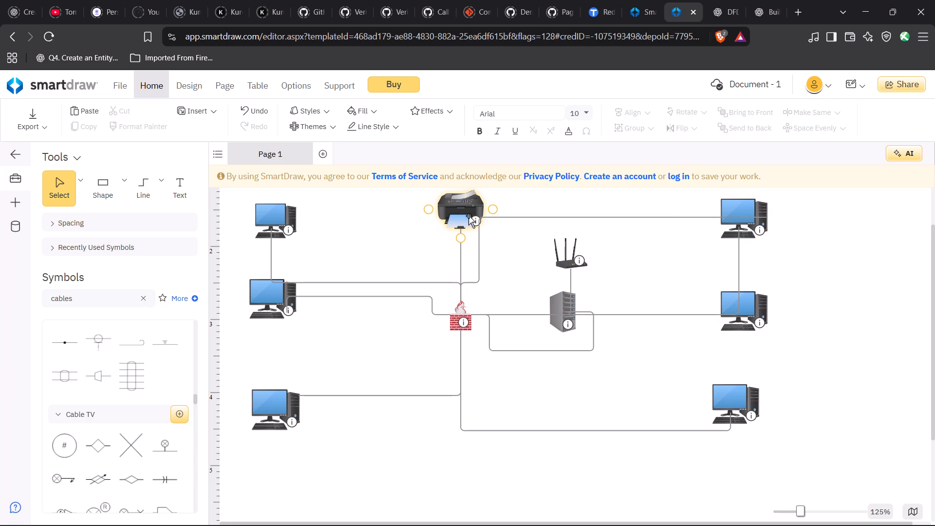
# Draw a connector line from the printer's left side to the top-left computer and pull its free end back onto the printer.
pyautogui.moveTo(428, 207); pyautogui.dragTo(288, 225)
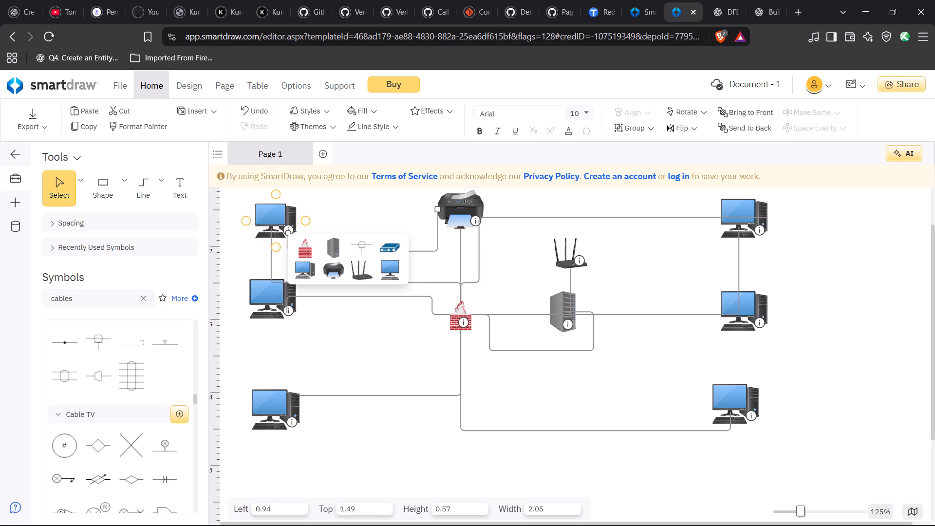
pyautogui.moveTo(288, 230); pyautogui.dragTo(402, 193)
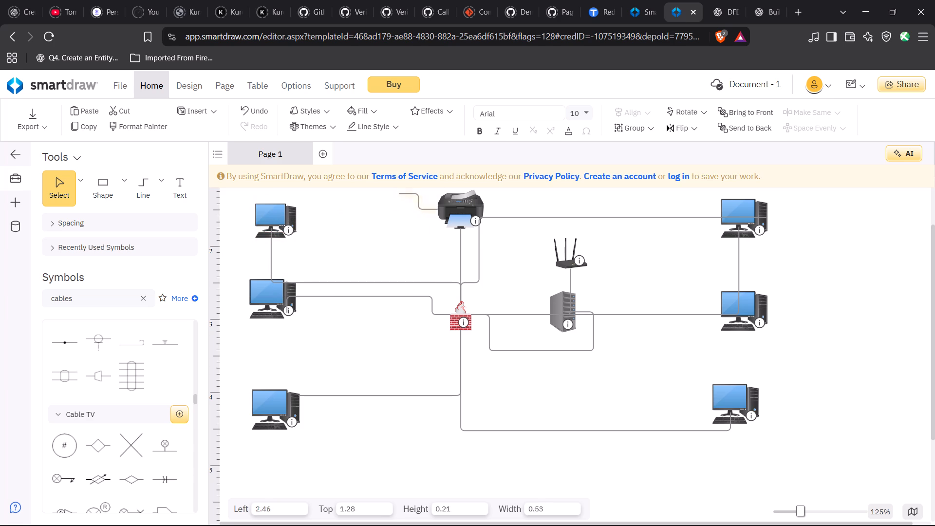
pyautogui.moveTo(402, 193); pyautogui.dragTo(443, 207)
pyautogui.click(526, 402)
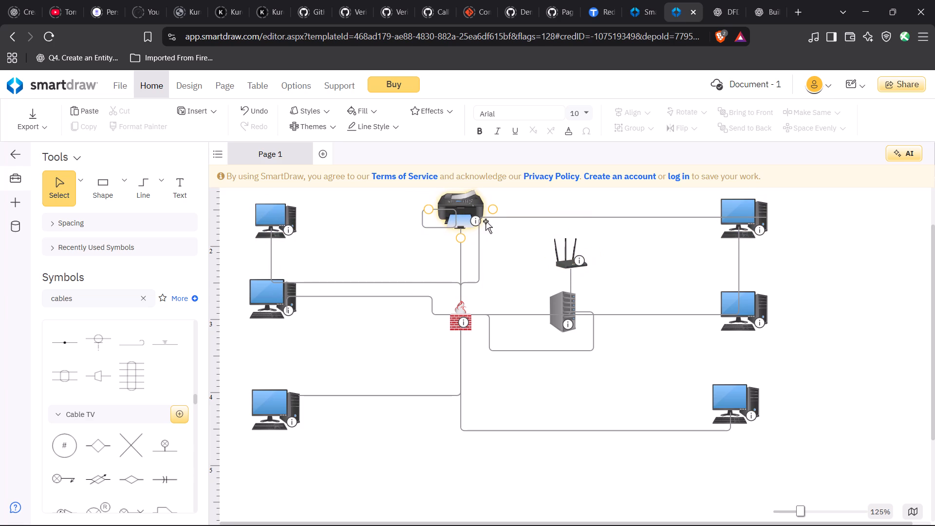
# Move the upper connector line between the firewall and the top-right computer to about Left 3.69, Top 1.81.
pyautogui.moveTo(481, 219); pyautogui.dragTo(509, 234)
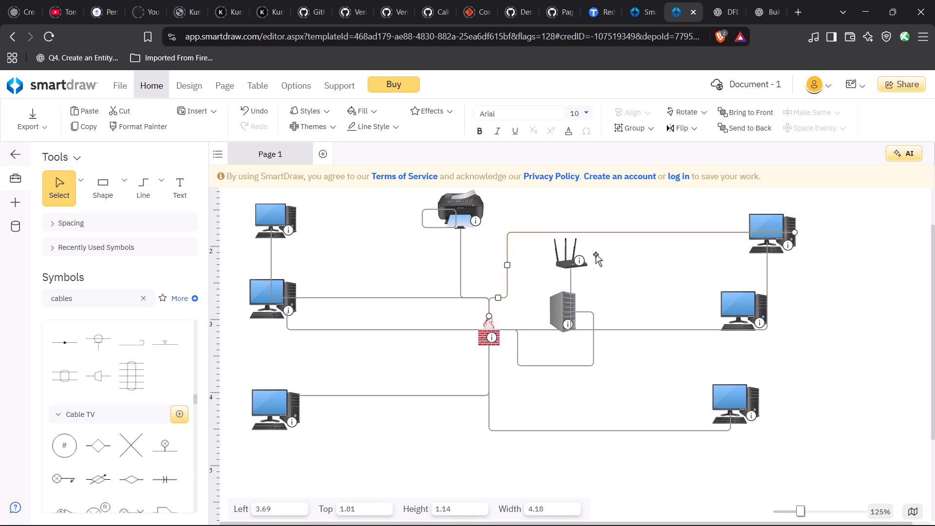
# Reposition the connector between the firewall and the top-right computer, shifting both devices together.
pyautogui.moveTo(759, 330); pyautogui.dragTo(660, 290)
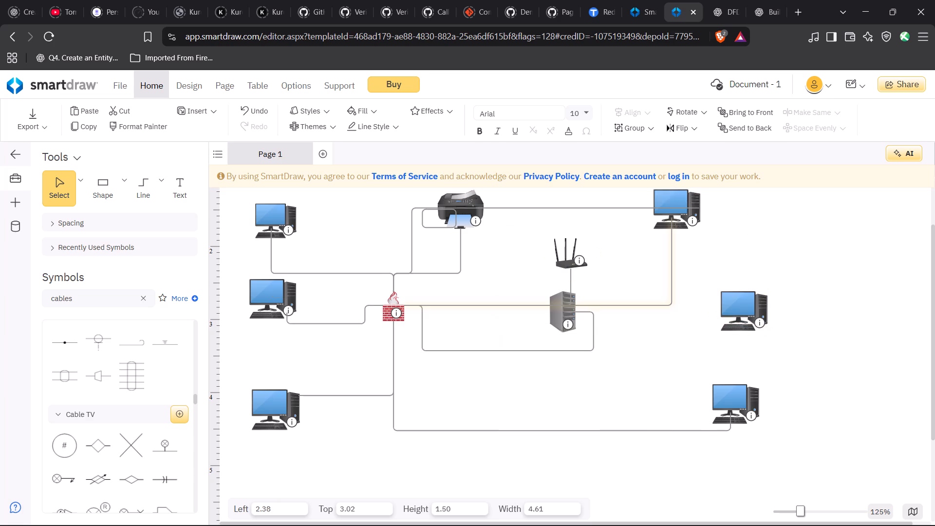
pyautogui.moveTo(660, 290); pyautogui.dragTo(747, 261)
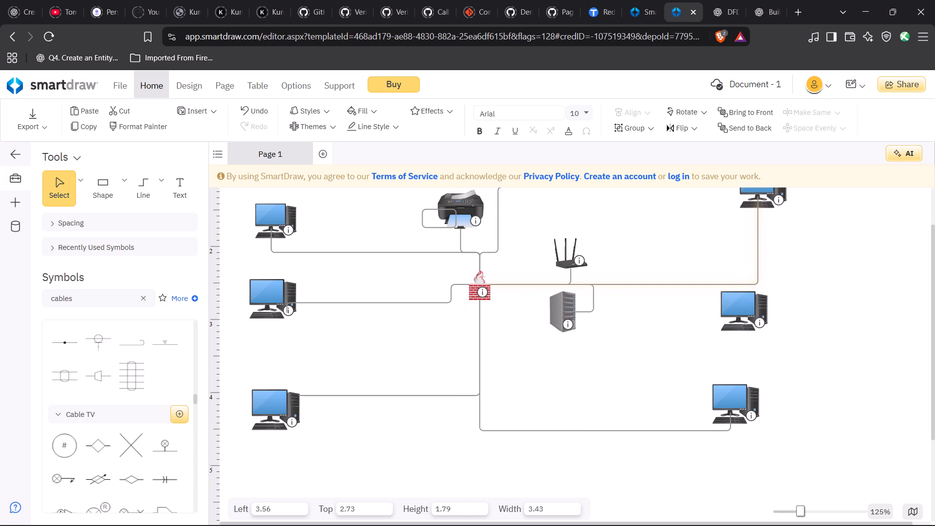
pyautogui.moveTo(747, 261); pyautogui.dragTo(779, 300)
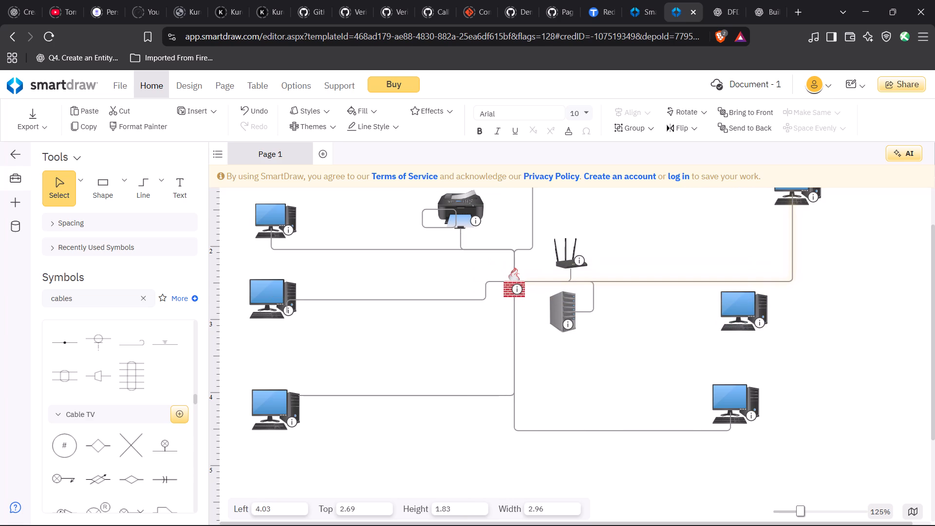
pyautogui.moveTo(779, 300); pyautogui.dragTo(757, 297)
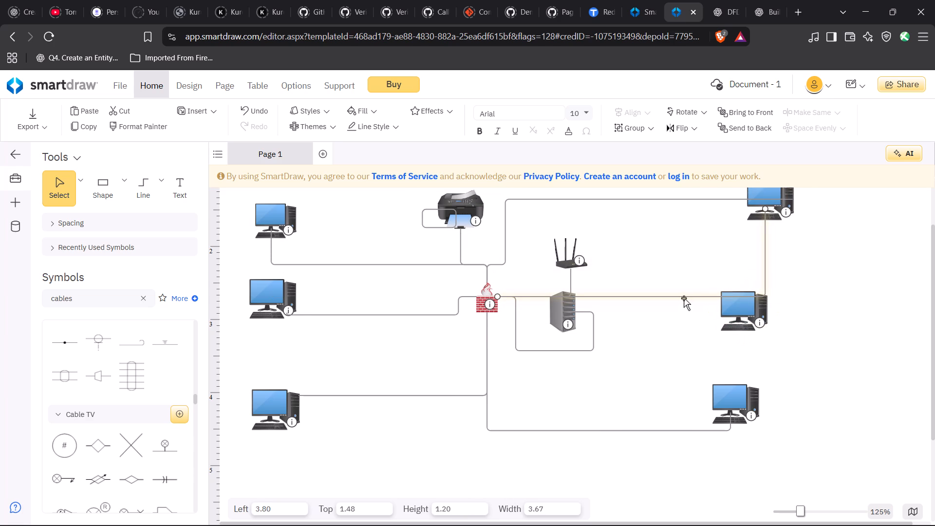
# Delete the connector line running from the firewall's right side to the base of the top-right computer.
pyautogui.click(684, 298)
pyautogui.rightClick(632, 298)
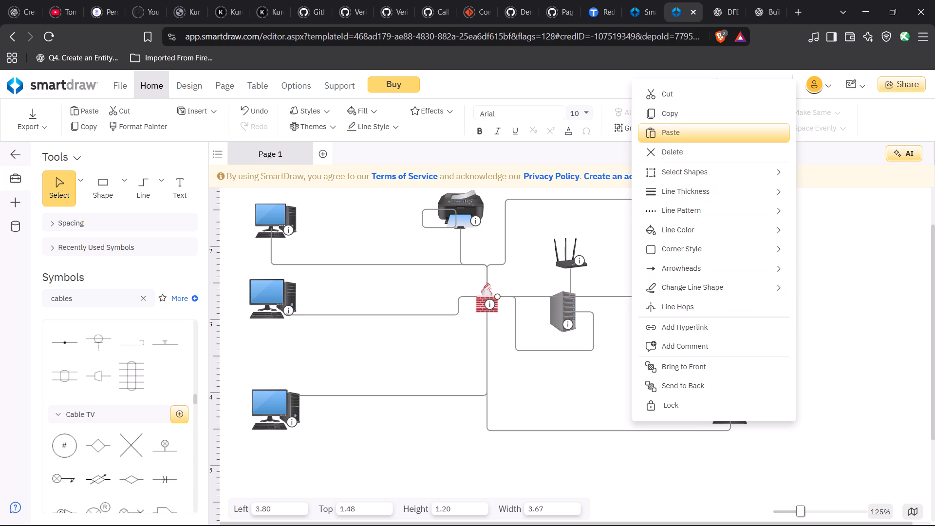
pyautogui.click(679, 145)
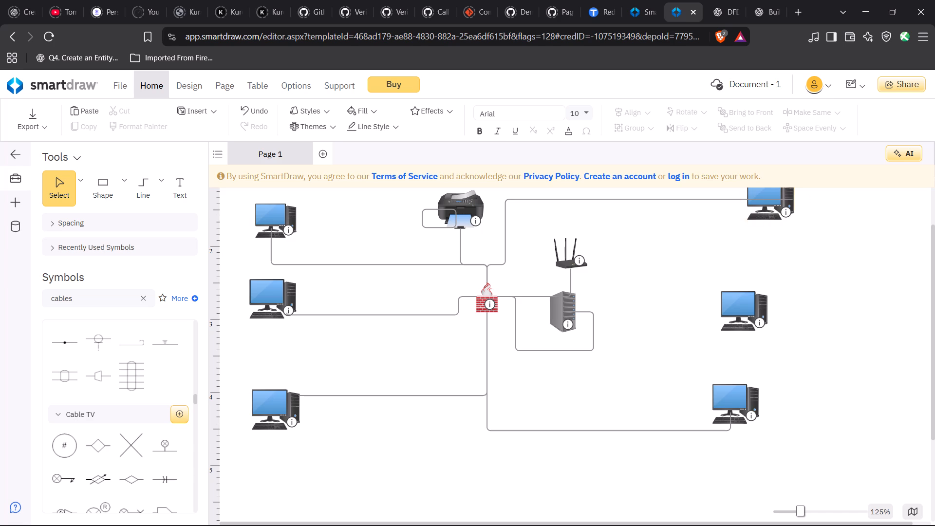
# Move the top-right computer into vertical alignment above the bottom-right computer.
pyautogui.moveTo(747, 214); pyautogui.dragTo(710, 217)
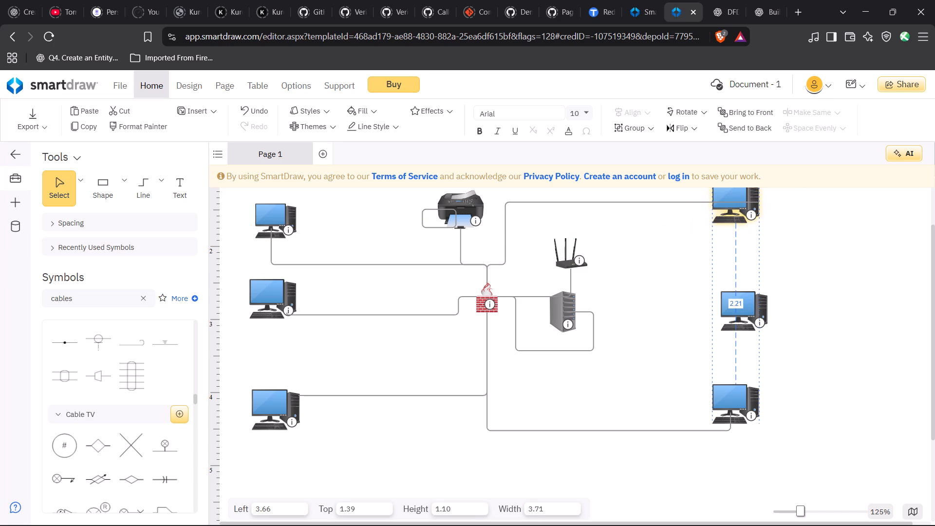
pyautogui.moveTo(710, 217); pyautogui.dragTo(710, 221)
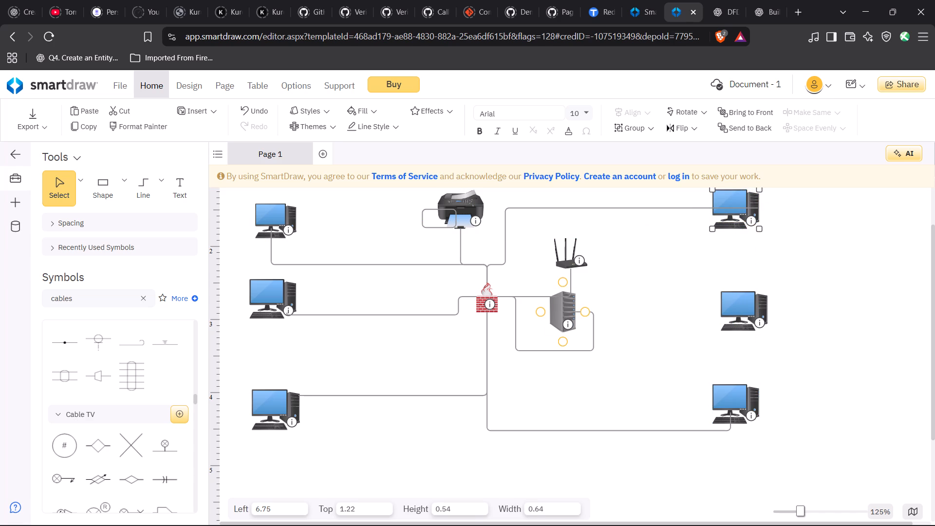
# Connect the firewall to the middle-right computer with a direct line.
pyautogui.moveTo(487, 302); pyautogui.dragTo(729, 300)
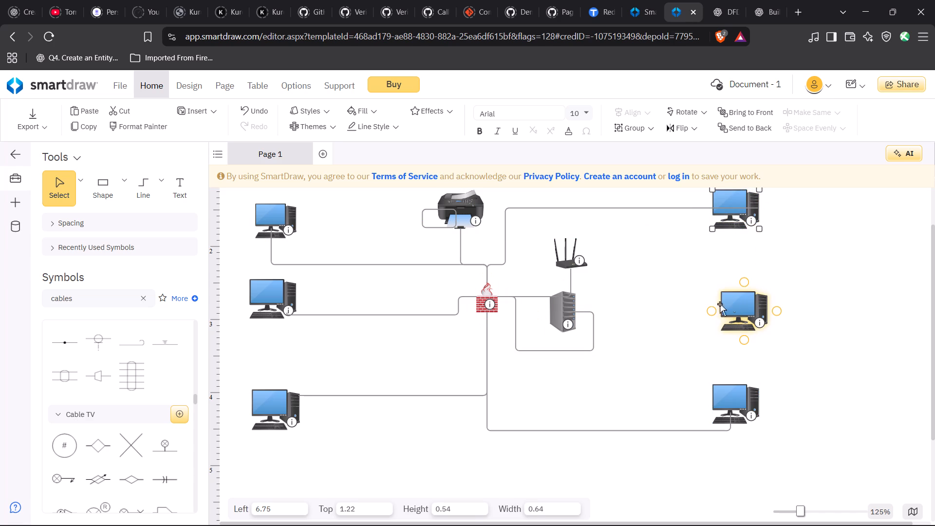
pyautogui.moveTo(505, 294); pyautogui.dragTo(582, 405)
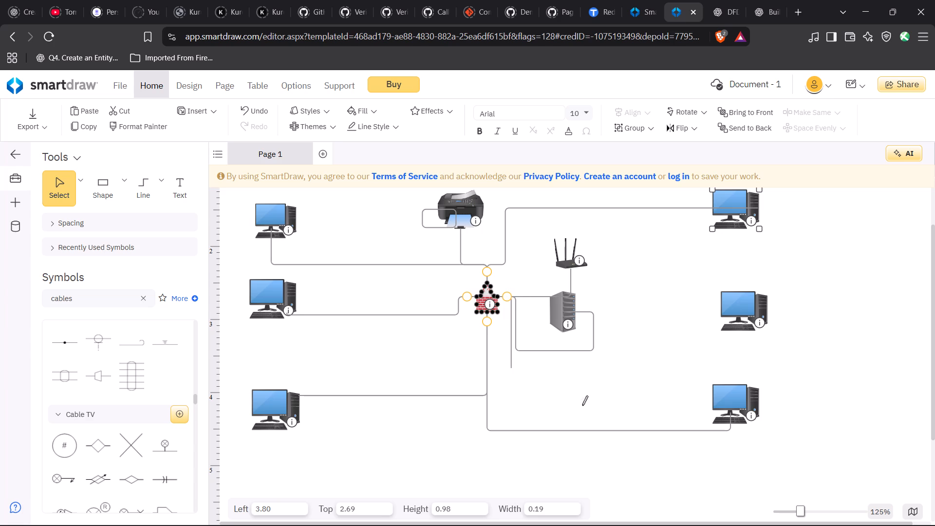
pyautogui.moveTo(582, 405); pyautogui.dragTo(731, 330)
pyautogui.click(606, 412)
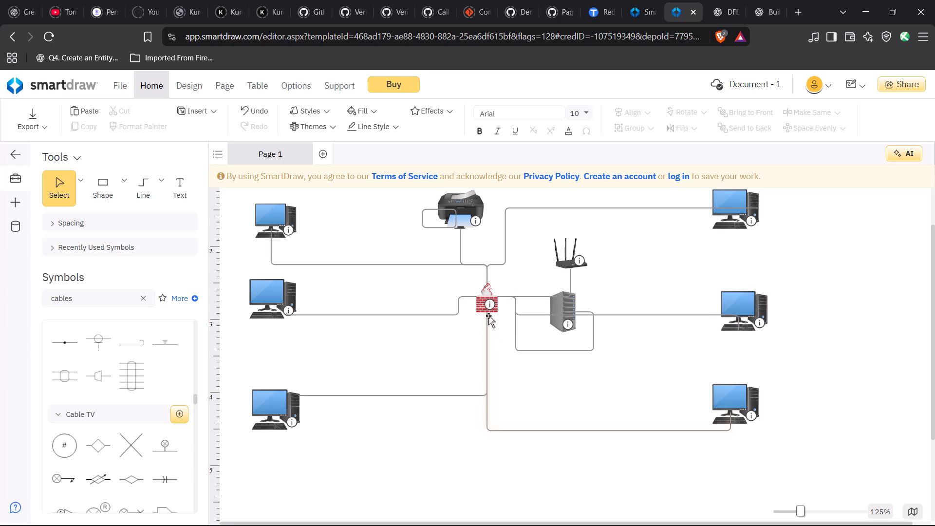
# Move the server to the open space between the middle-left computer and the firewall.
pyautogui.moveTo(569, 303); pyautogui.dragTo(467, 298)
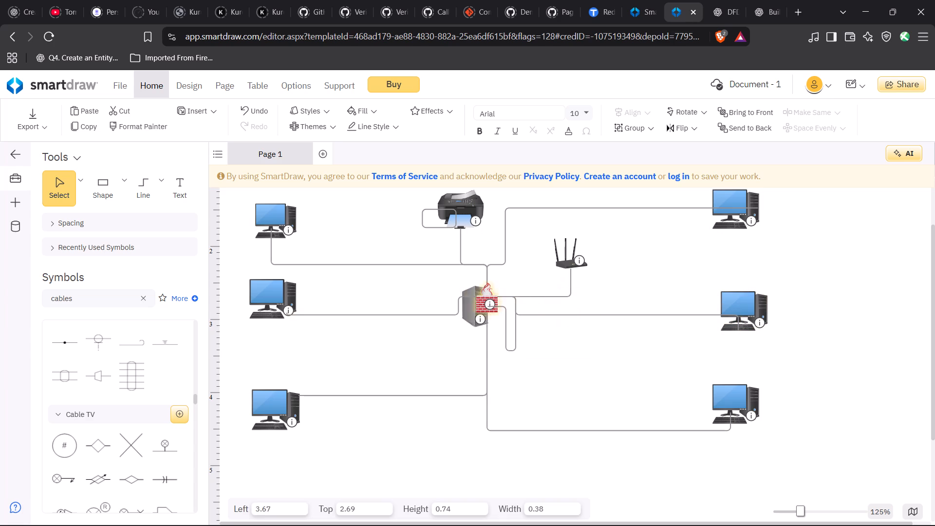
pyautogui.moveTo(467, 298); pyautogui.dragTo(424, 281)
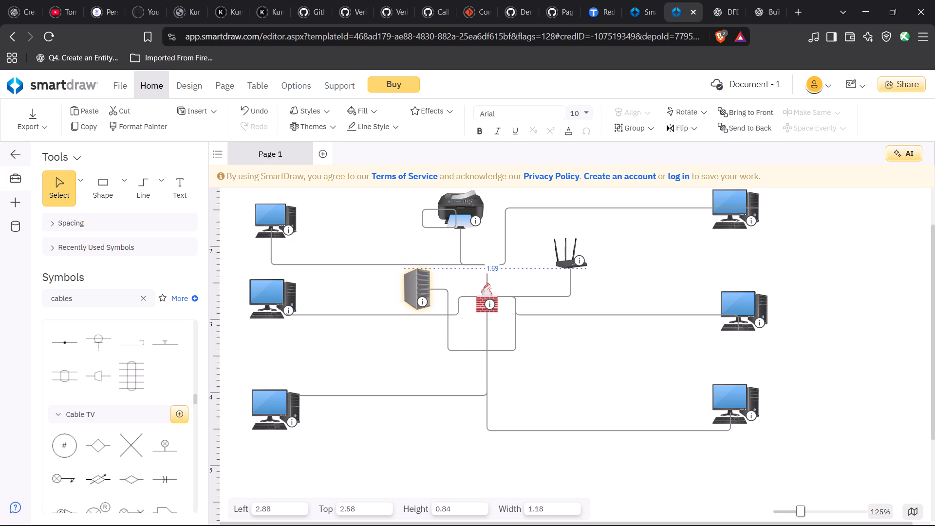
pyautogui.moveTo(424, 281); pyautogui.dragTo(425, 282)
pyautogui.click(626, 365)
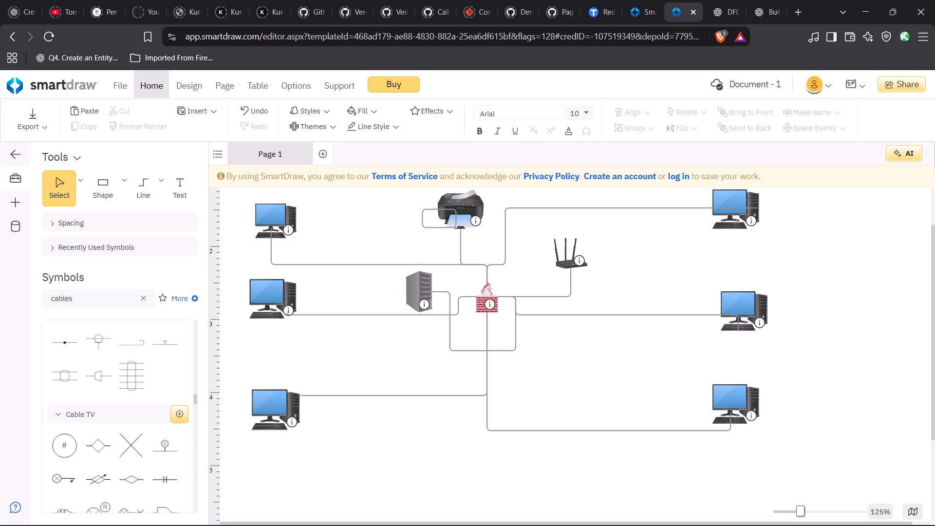
# Set the top-left computer's description to user1.
pyautogui.click(286, 316)
pyautogui.click(312, 329)
pyautogui.doubleClick(285, 232)
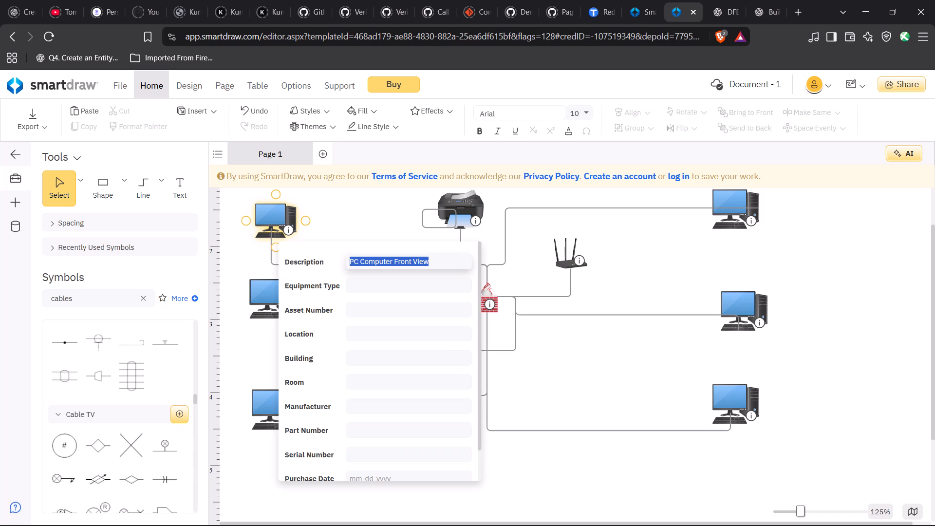
pyautogui.write('com')
pyautogui.write('pu')
pyautogui.write('te')
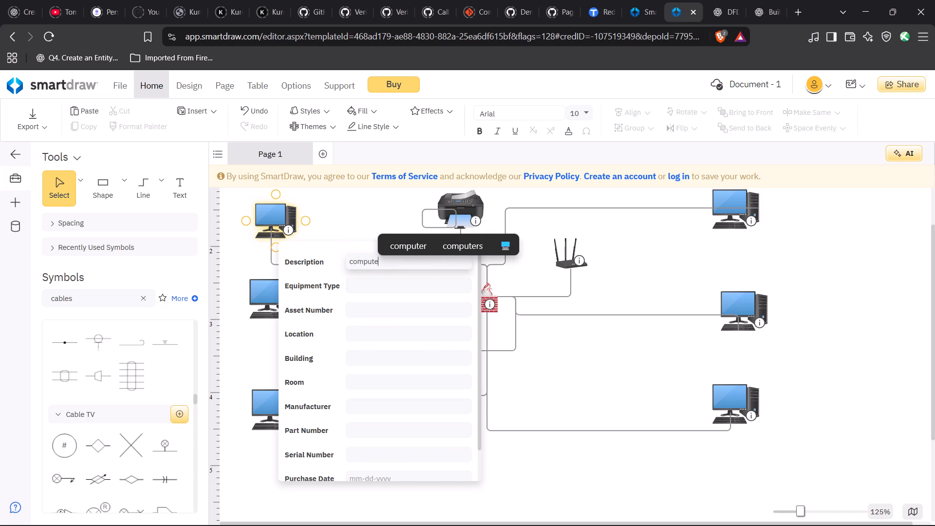
pyautogui.press('BackSpace')
pyautogui.press('BackSpace')
pyautogui.press('BackSpace')
pyautogui.press('BackSpace')
pyautogui.press('BackSpace')
pyautogui.press('BackSpace')
pyautogui.press('BackSpace')
pyautogui.press('BackSpace')
pyautogui.press('BackSpace')
pyautogui.press('BackSpace')
pyautogui.press('BackSpace')
pyautogui.press('BackSpace')
pyautogui.press('BackSpace')
pyautogui.write('user1')
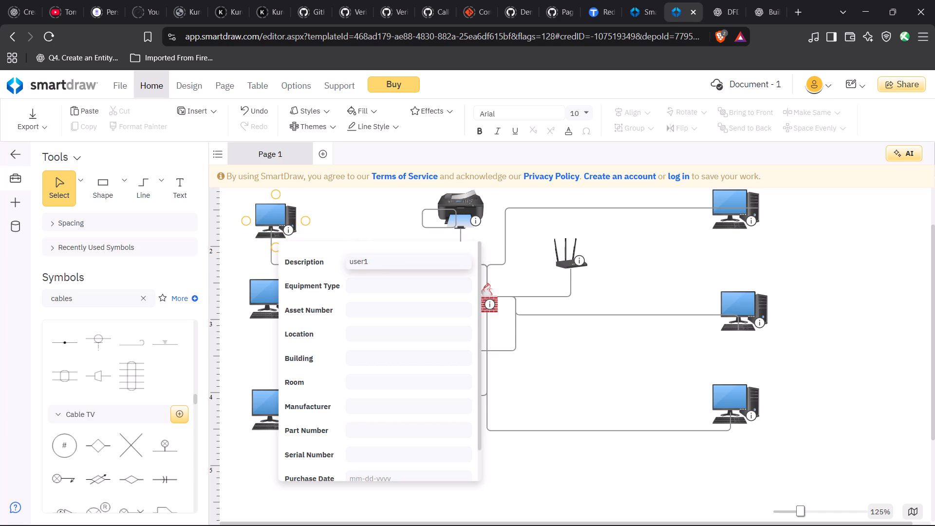
pyautogui.click(602, 298)
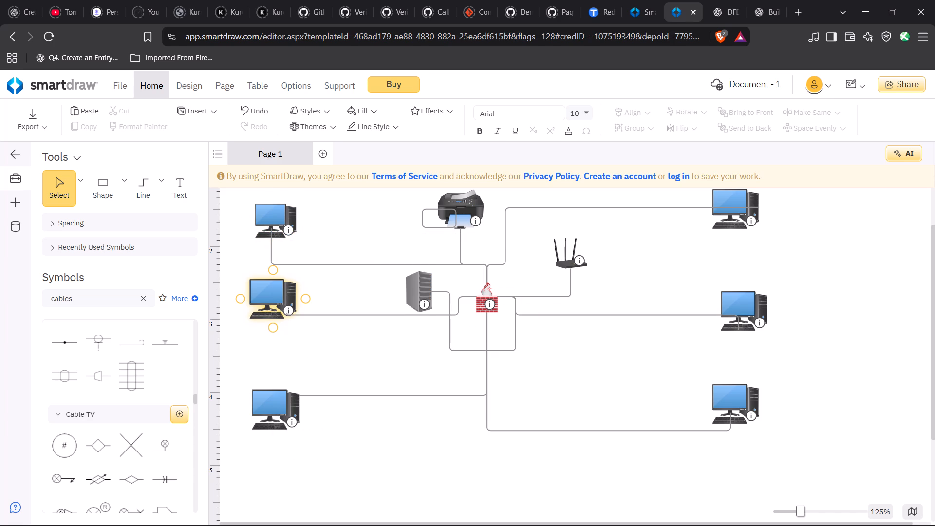
# Set the middle-left computer's description to user2.
pyautogui.click(285, 309)
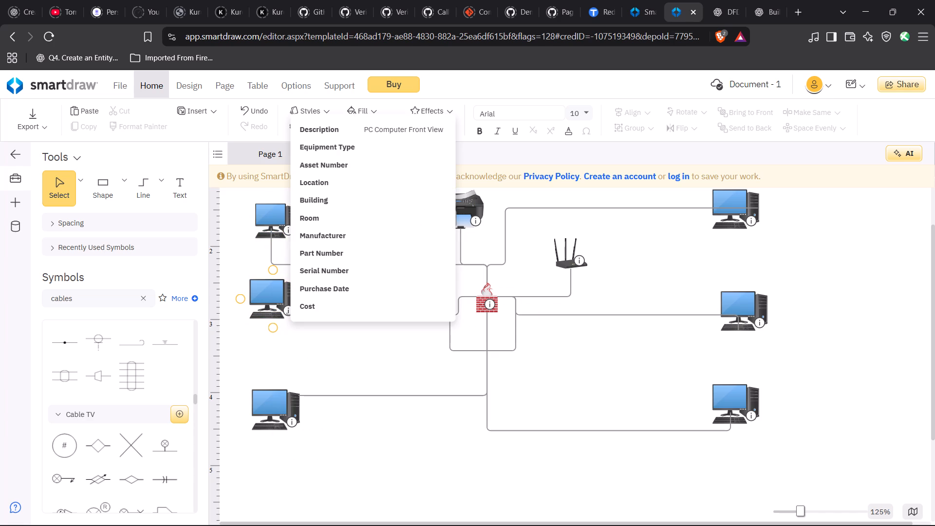
pyautogui.doubleClick(387, 129)
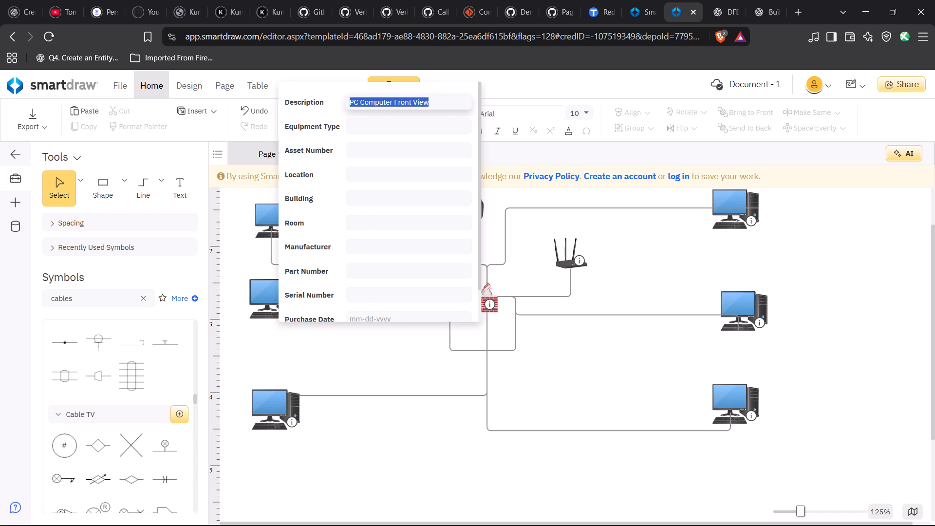
pyautogui.write('user2')
pyautogui.doubleClick(562, 243)
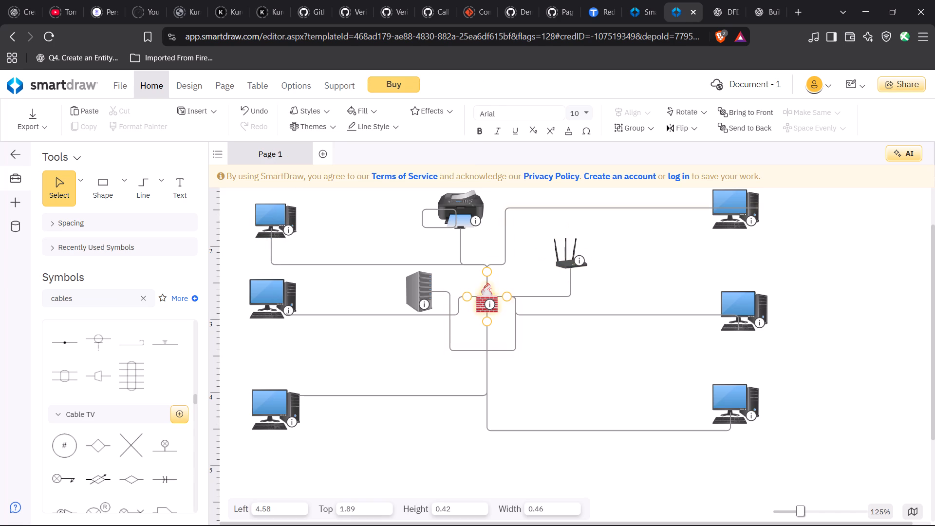
# Clear the bottom-left computer's description and enter user3 as its asset number.
pyautogui.click(293, 425)
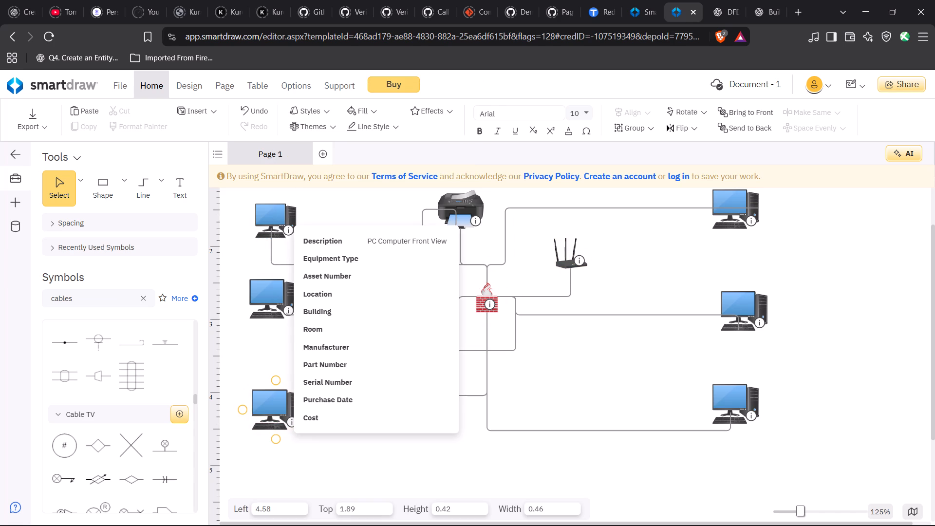
pyautogui.click(402, 246)
pyautogui.click(401, 241)
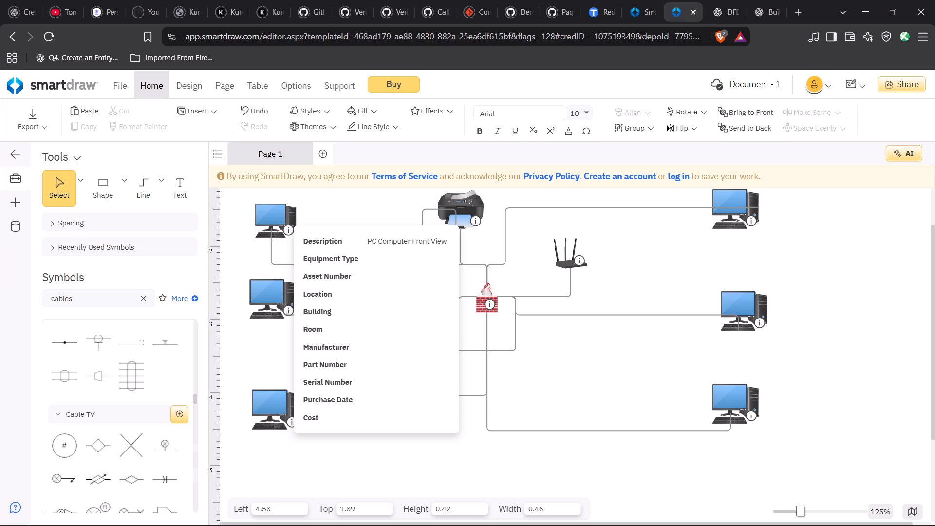
pyautogui.tripleClick(401, 241)
pyautogui.click(436, 214)
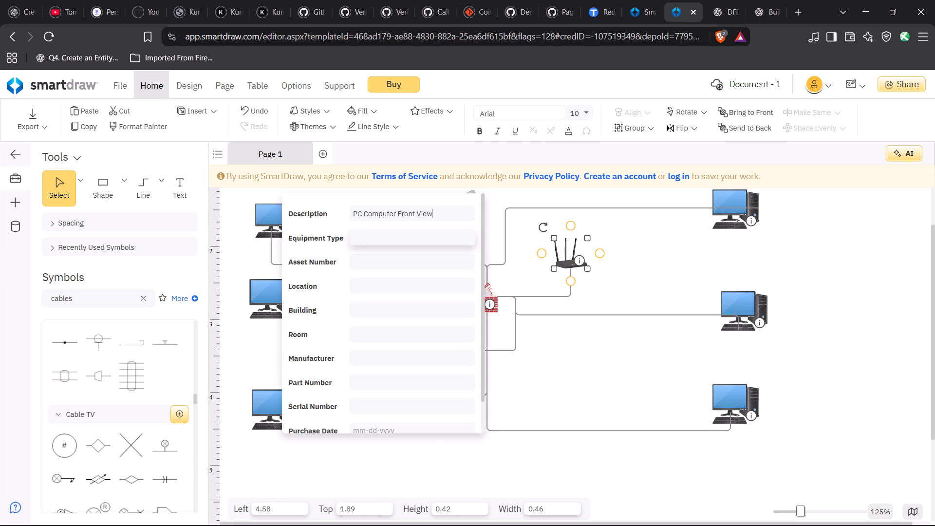
pyautogui.press(']')
pyautogui.press('BackSpace')
pyautogui.press('BackSpace')
pyautogui.press('BackSpace')
pyautogui.press('BackSpace')
pyautogui.press('BackSpace')
pyautogui.press('BackSpace')
pyautogui.press('BackSpace')
pyautogui.press('BackSpace')
pyautogui.press('BackSpace')
pyautogui.press('BackSpace')
pyautogui.press('BackSpace')
pyautogui.press('BackSpace')
pyautogui.press('BackSpace')
pyautogui.press('BackSpace')
pyautogui.press('BackSpace')
pyautogui.press('BackSpace')
pyautogui.press('BackSpace')
pyautogui.press('BackSpace')
pyautogui.press('BackSpace')
pyautogui.press('BackSpace')
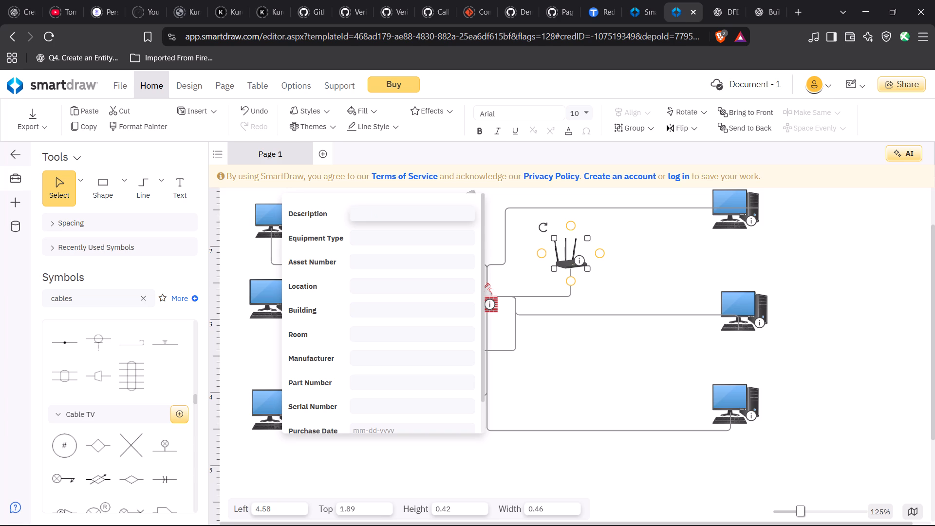
pyautogui.click(414, 263)
pyautogui.write('uer')
pyautogui.press('BackSpace')
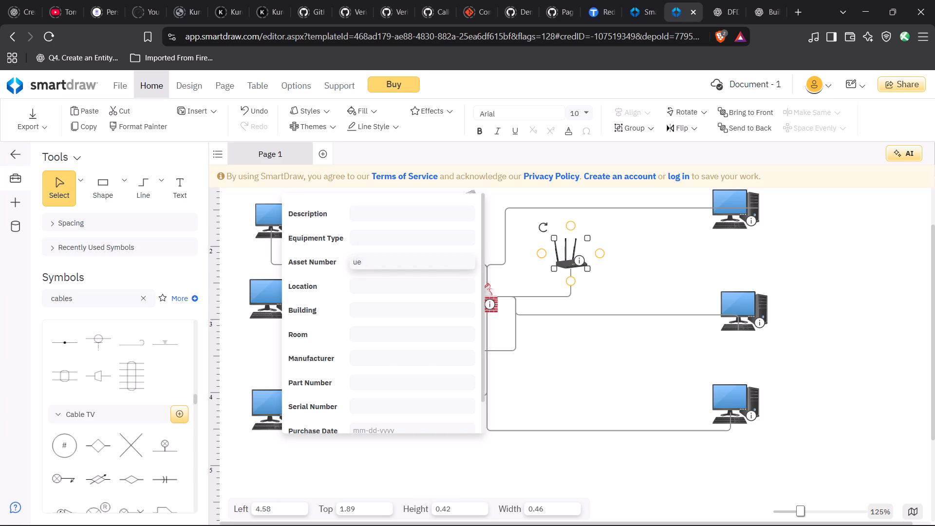
pyautogui.press('BackSpace')
pyautogui.write('ser3')
pyautogui.click(561, 324)
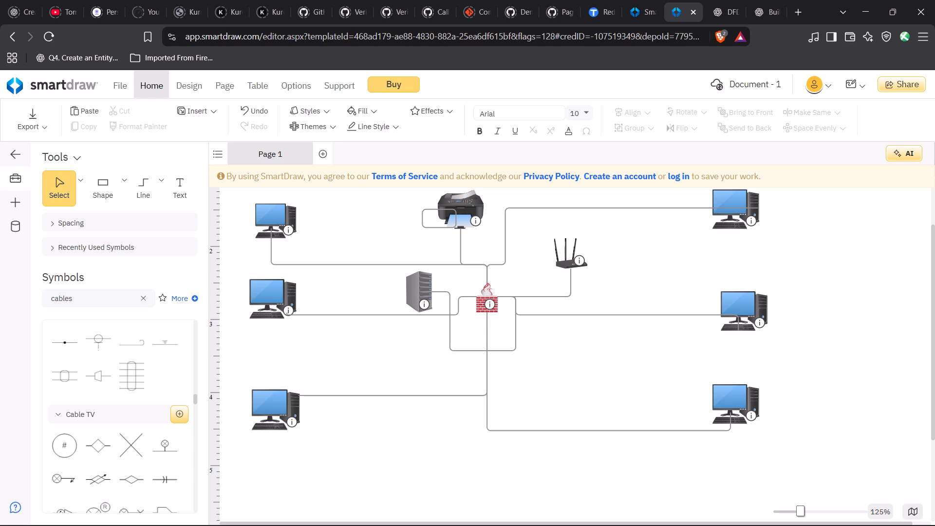
# Enter user4 as the bottom-right computer's asset number.
pyautogui.click(749, 416)
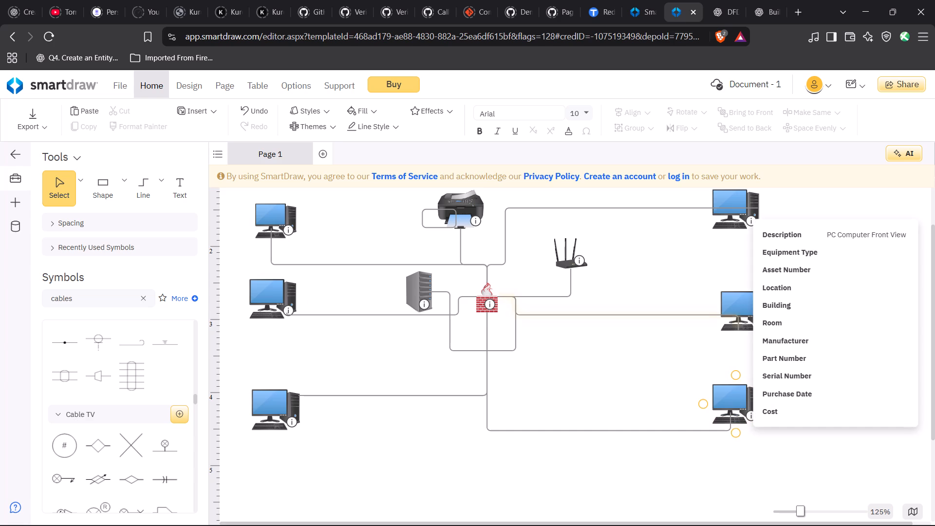
pyautogui.click(818, 265)
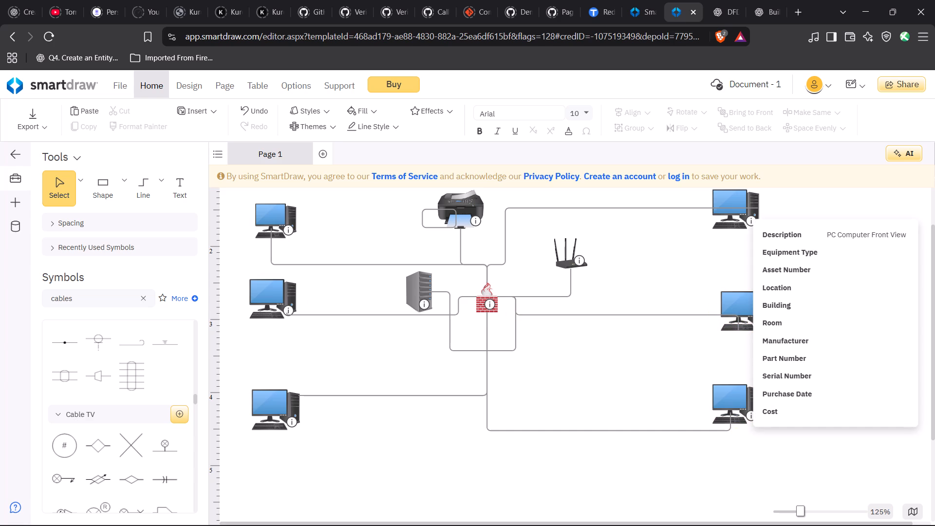
pyautogui.doubleClick(810, 269)
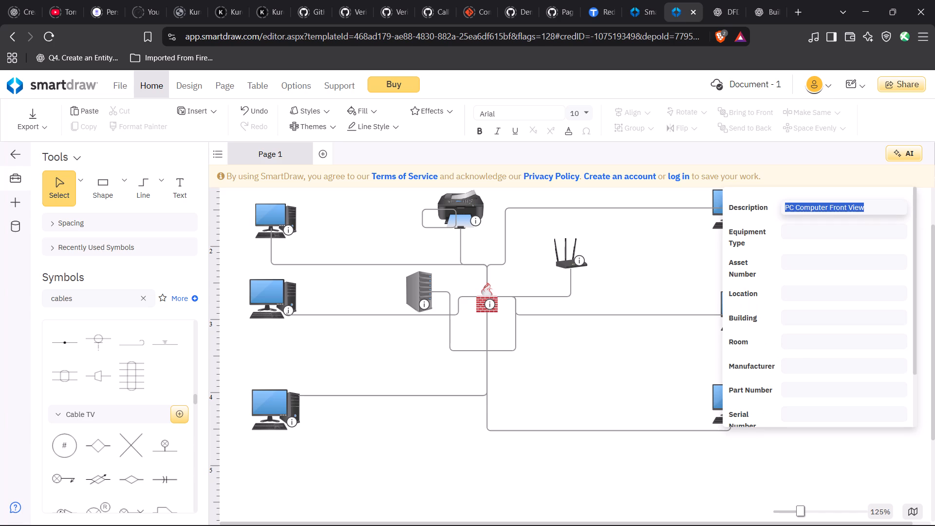
pyautogui.click(809, 268)
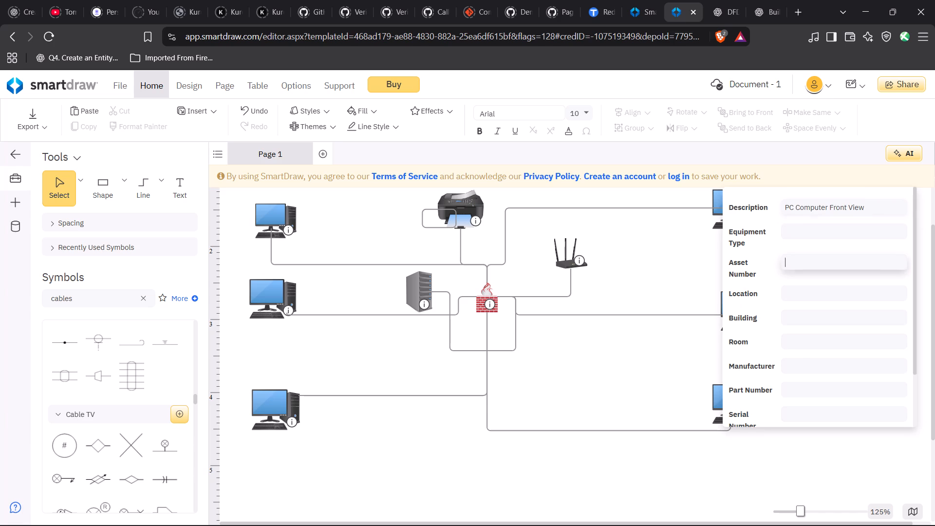
pyautogui.write('user4')
pyautogui.doubleClick(606, 374)
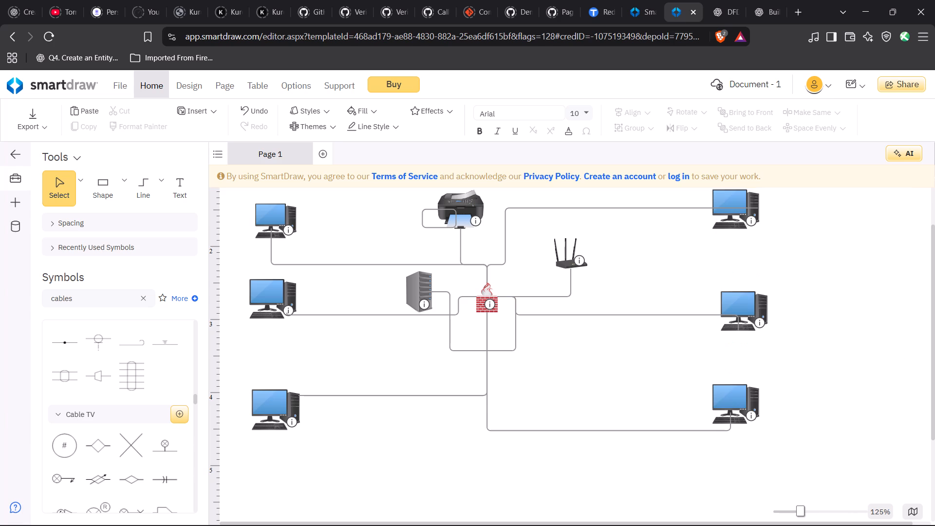
# Enter user 5 as the middle-right computer's asset number.
pyautogui.click(761, 324)
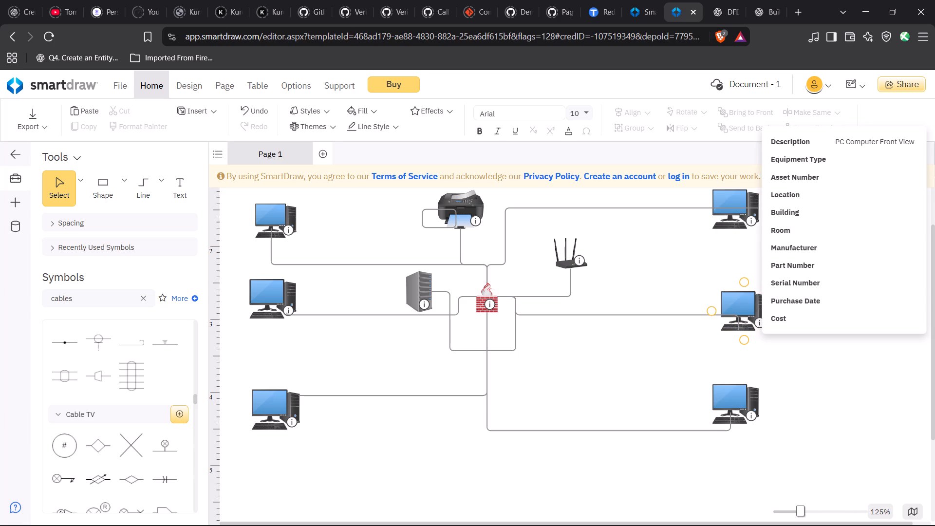
pyautogui.click(813, 182)
pyautogui.doubleClick(791, 181)
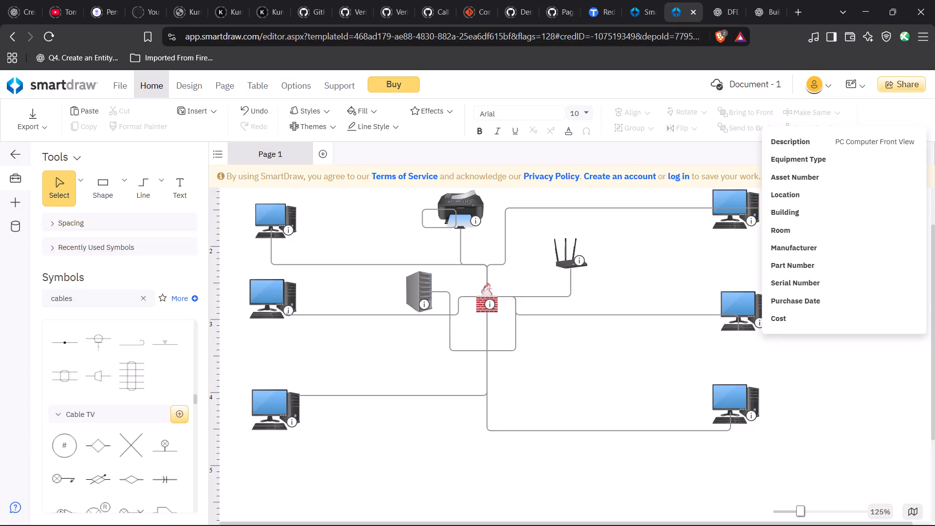
pyautogui.click(811, 168)
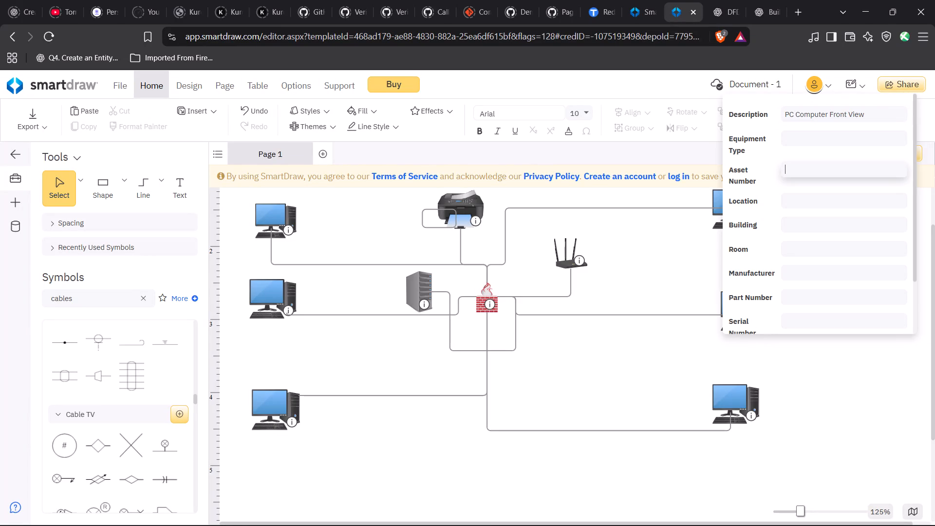
pyautogui.write('user')
pyautogui.press('space')
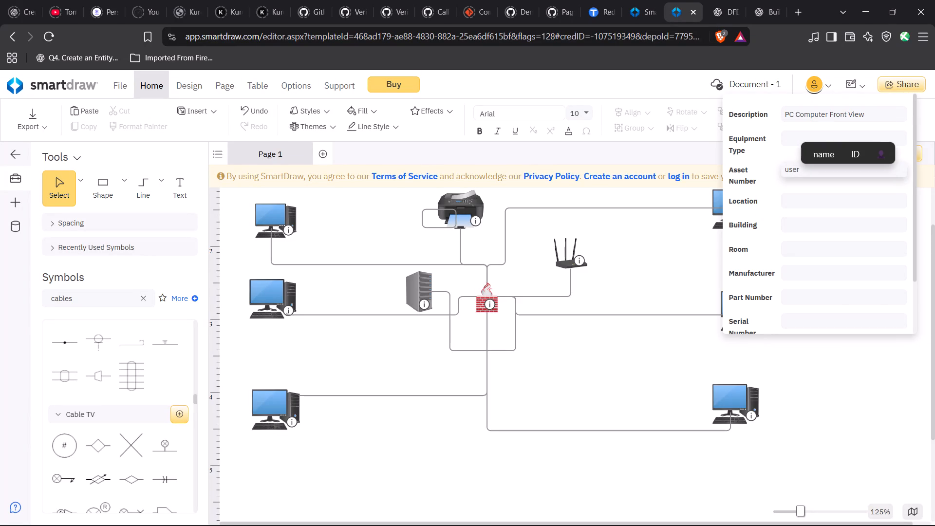
pyautogui.press('5')
pyautogui.click(716, 342)
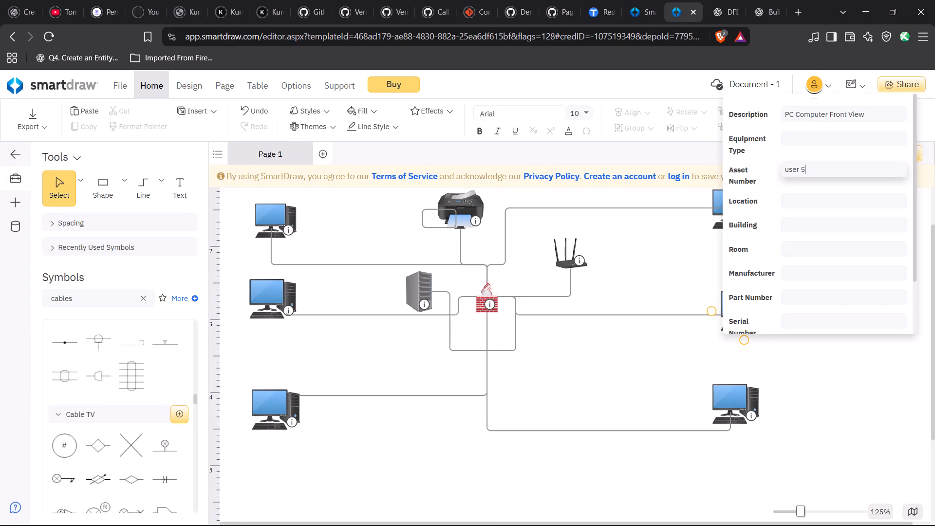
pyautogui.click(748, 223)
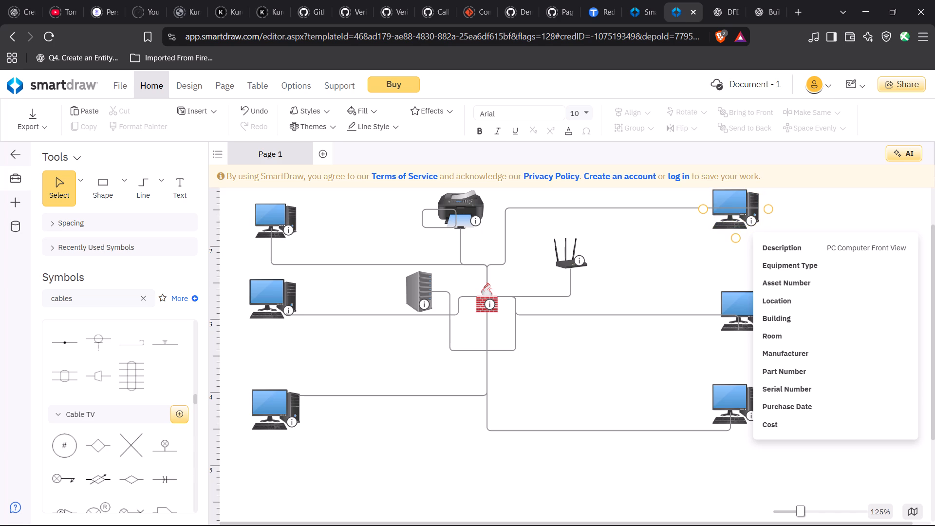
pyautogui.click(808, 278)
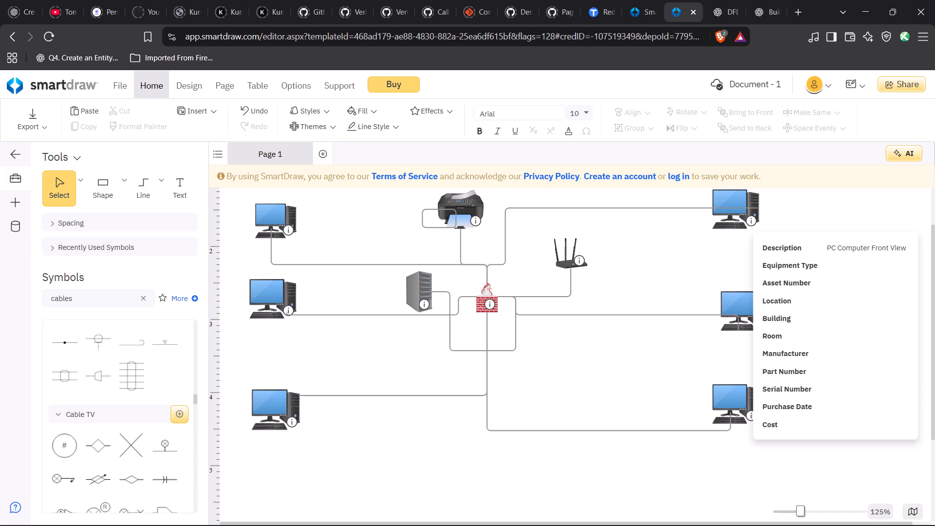
# Enter user 6 as the top-right computer's asset number.
pyautogui.click(810, 283)
pyautogui.click(786, 274)
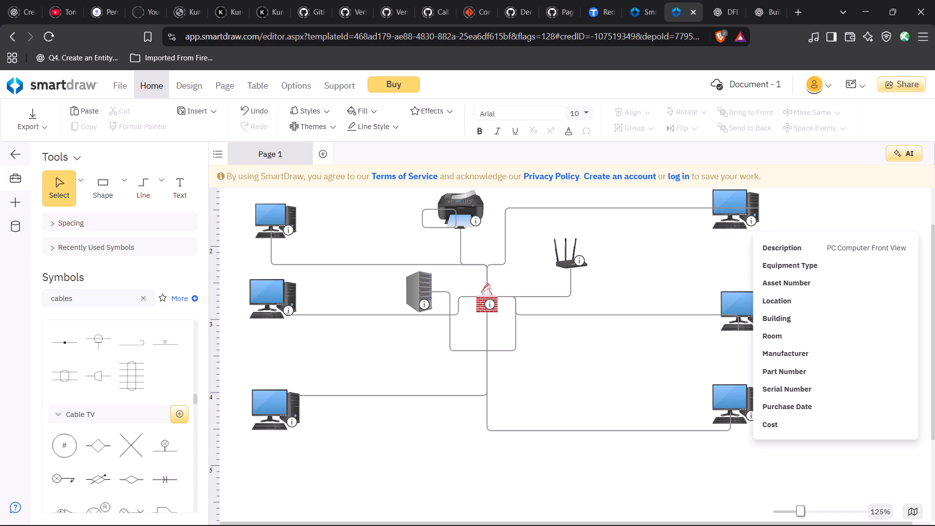
pyautogui.doubleClick(786, 282)
pyautogui.click(802, 311)
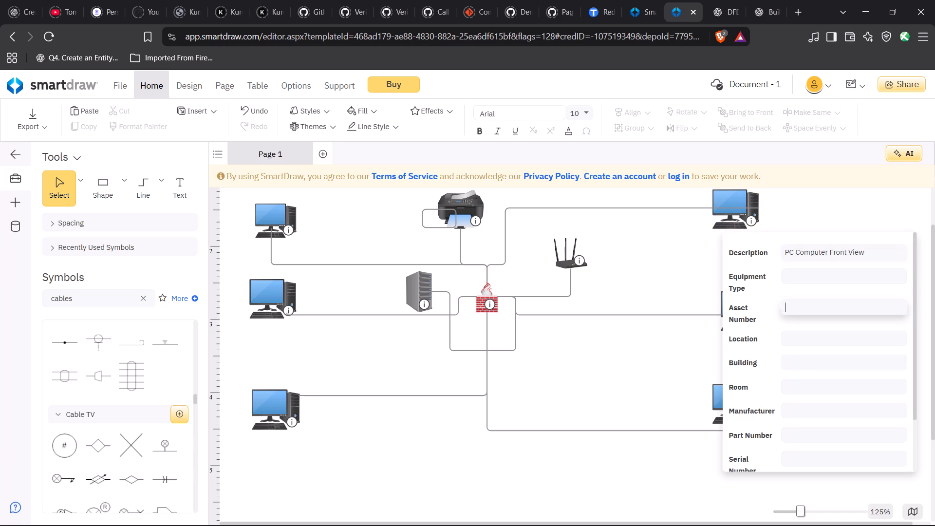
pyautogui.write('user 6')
pyautogui.click(645, 396)
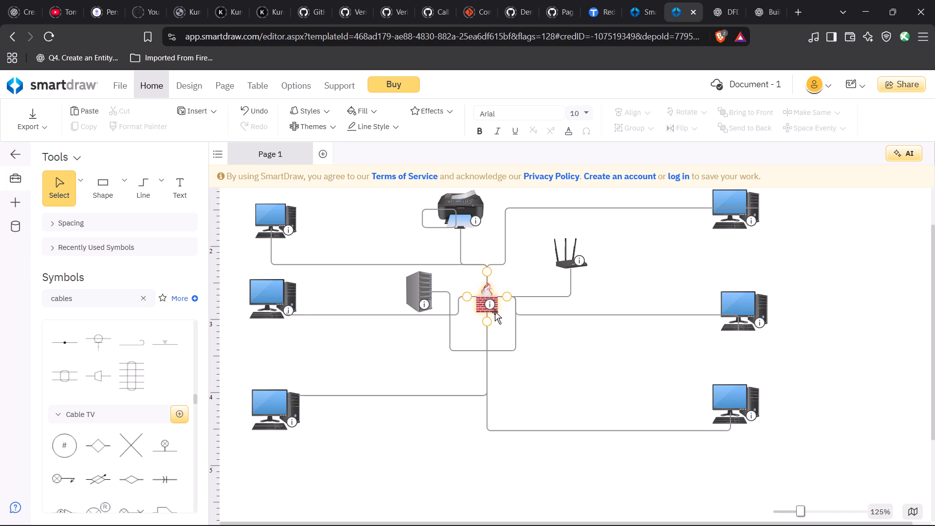
pyautogui.click(591, 347)
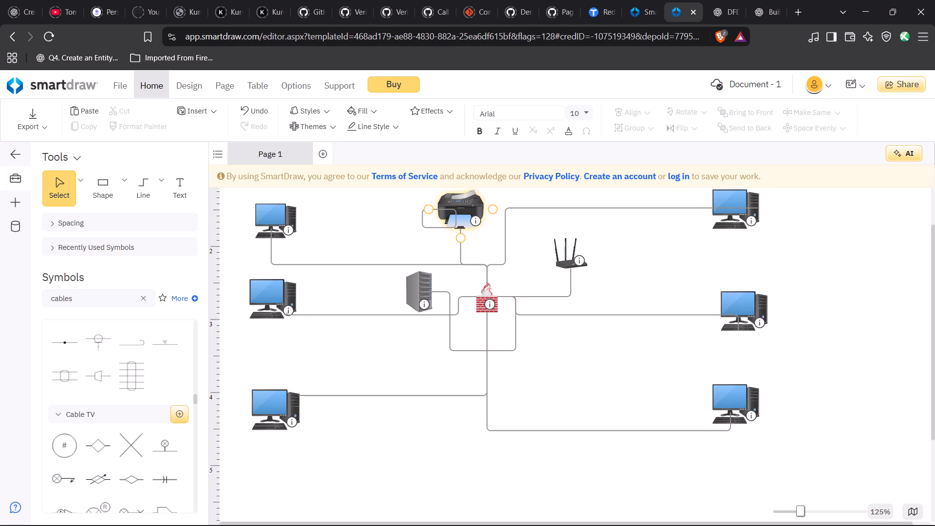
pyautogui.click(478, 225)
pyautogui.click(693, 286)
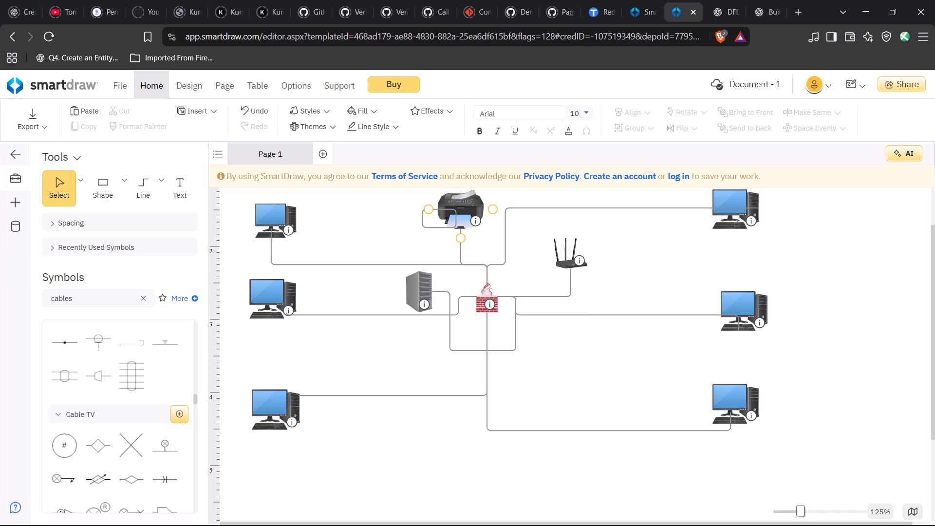
# Clear the cables search in the symbol library.
pyautogui.click(148, 297)
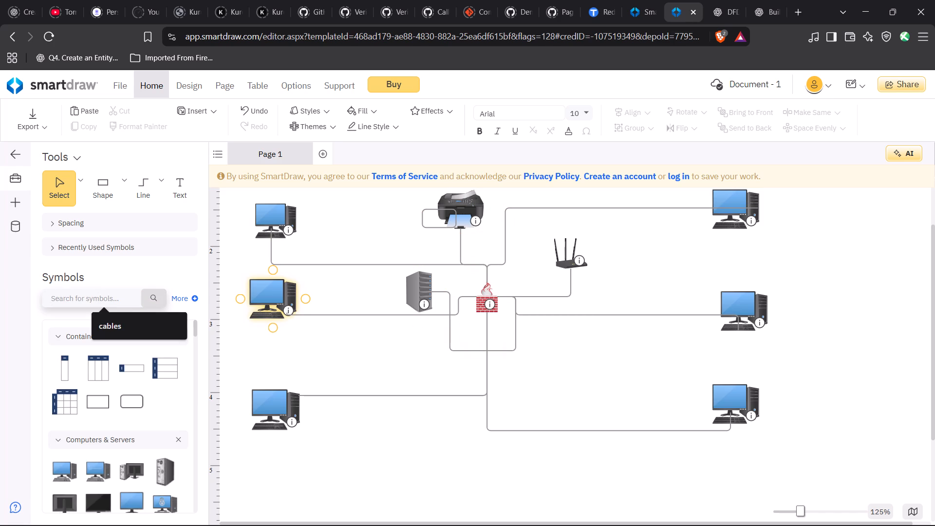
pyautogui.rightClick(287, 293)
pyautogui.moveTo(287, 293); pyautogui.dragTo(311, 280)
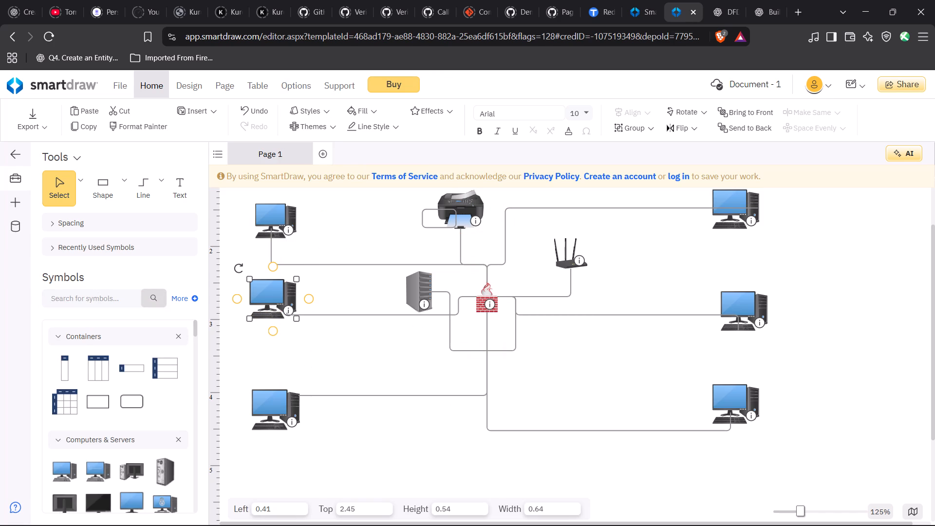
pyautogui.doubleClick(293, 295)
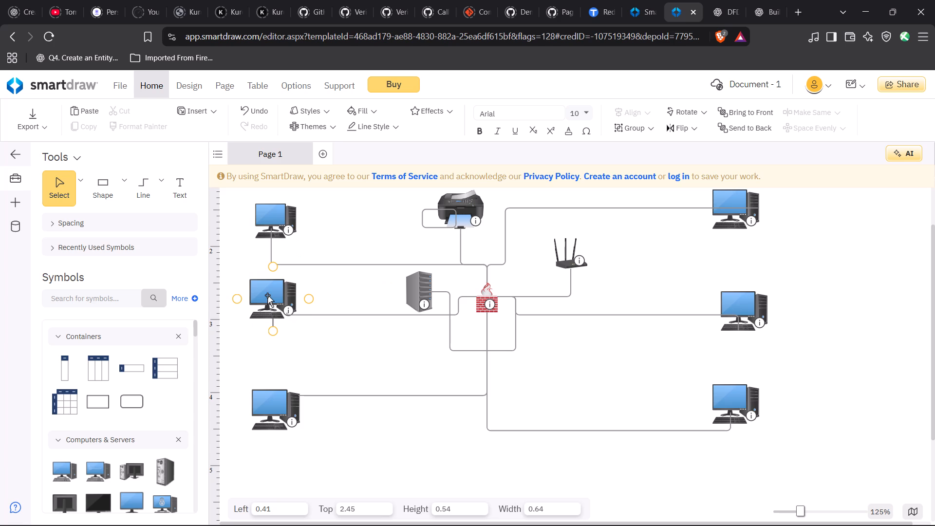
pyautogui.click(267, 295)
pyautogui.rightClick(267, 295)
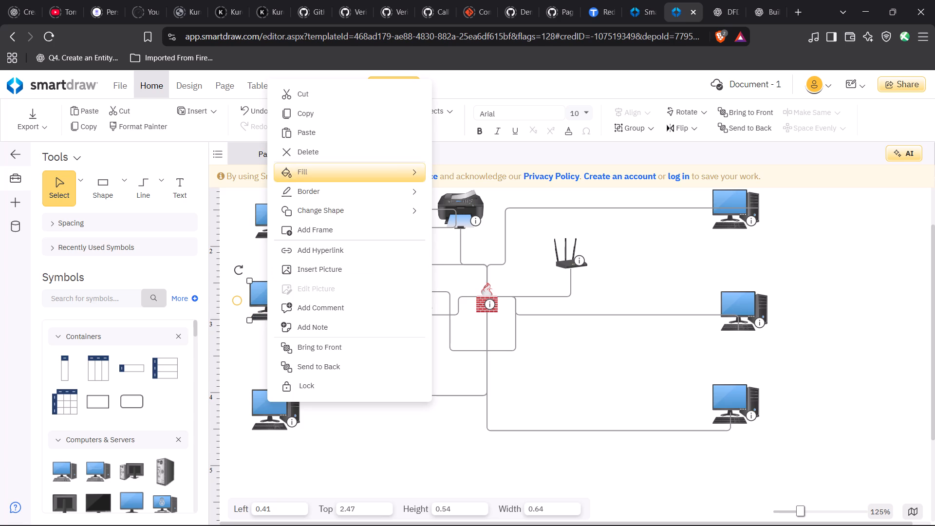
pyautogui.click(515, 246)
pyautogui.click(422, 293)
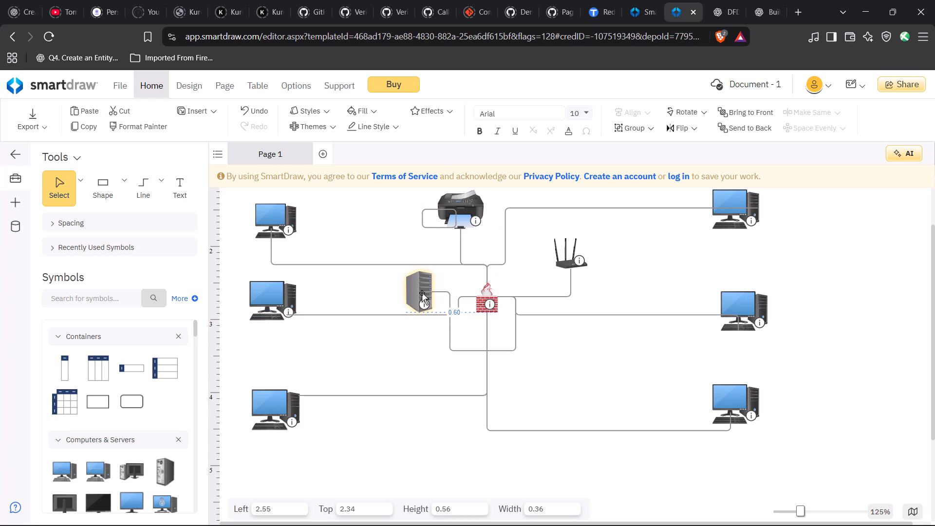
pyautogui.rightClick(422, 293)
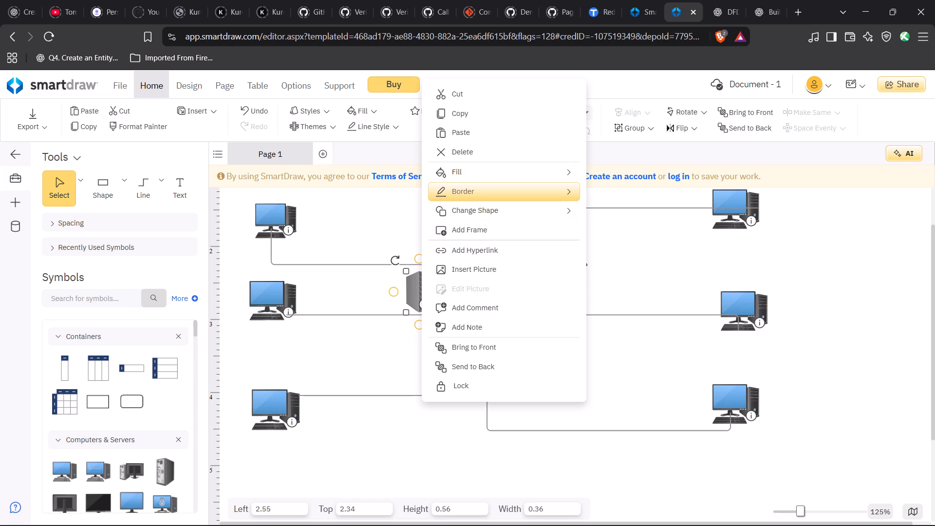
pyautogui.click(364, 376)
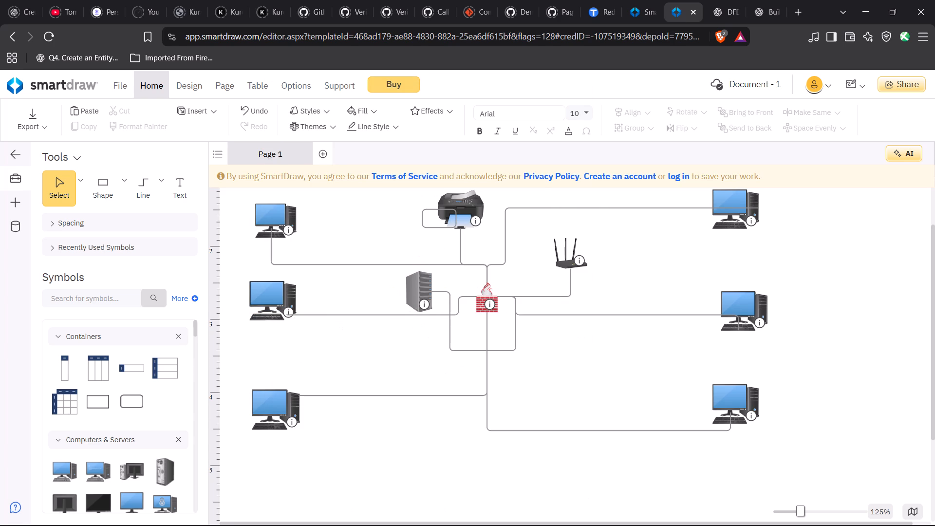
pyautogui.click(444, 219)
# Rename the diagram page as ground floor network.
pyautogui.moveTo(283, 157); pyautogui.dragTo(283, 174)
pyautogui.click(289, 156)
pyautogui.rightClick(289, 156)
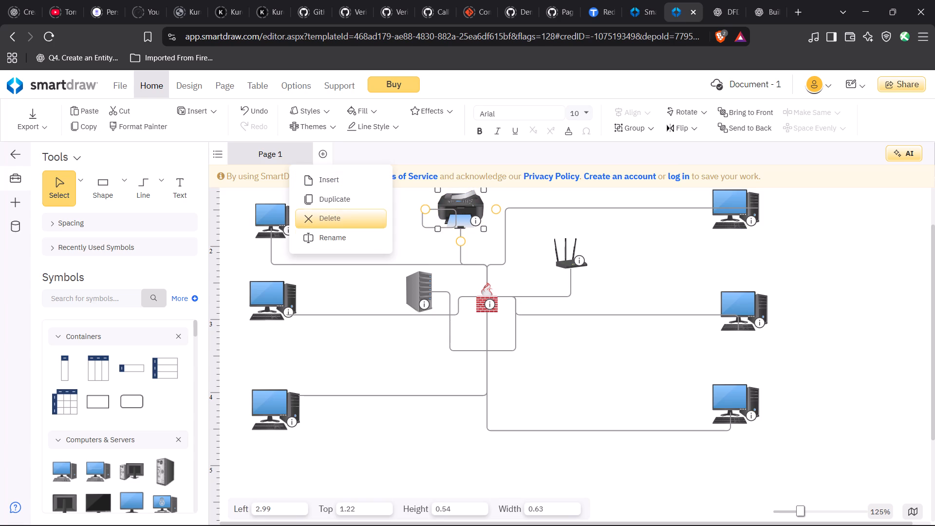
pyautogui.click(345, 244)
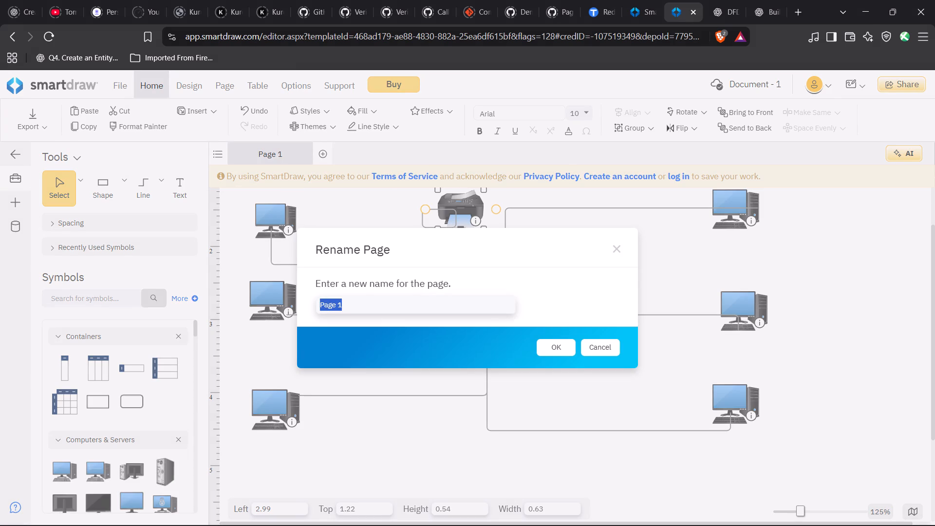
pyautogui.write('ground floor network')
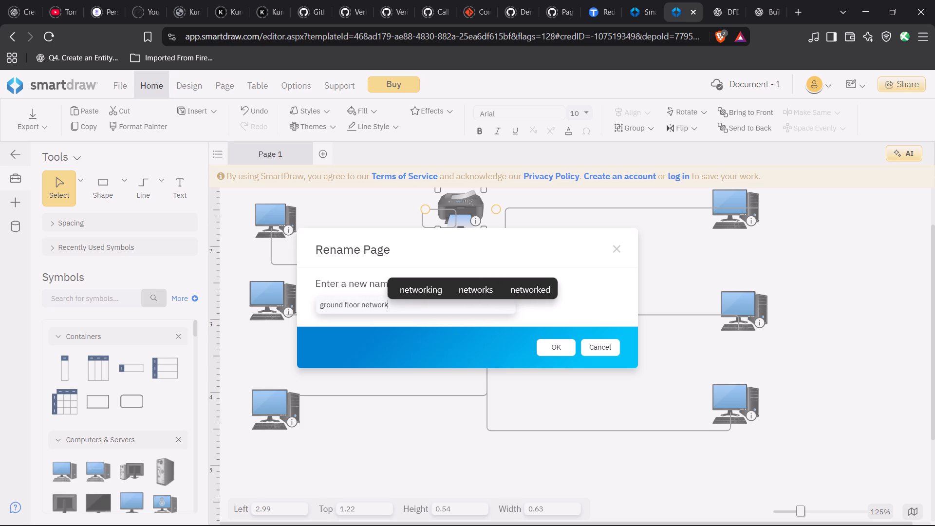
pyautogui.click(571, 346)
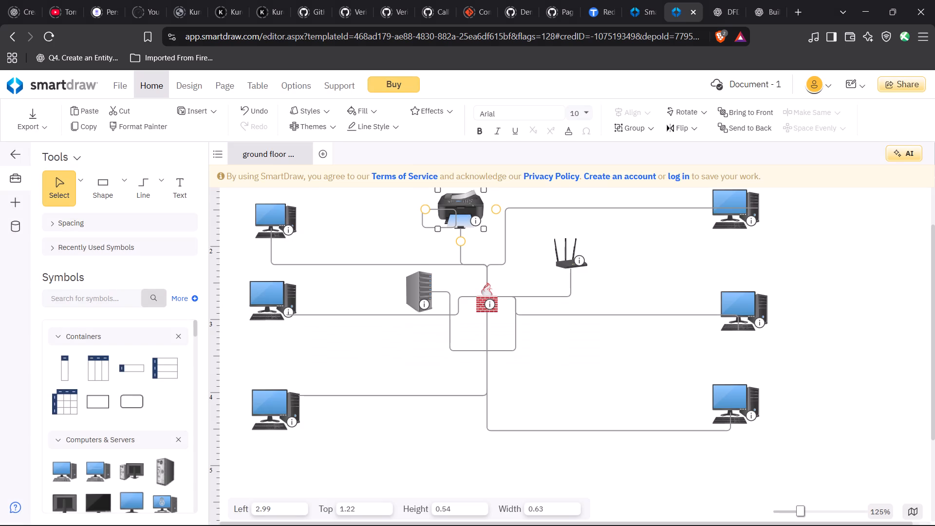
# Add a new blank page after the ground floor network page.
pyautogui.click(320, 147)
pyautogui.click(351, 190)
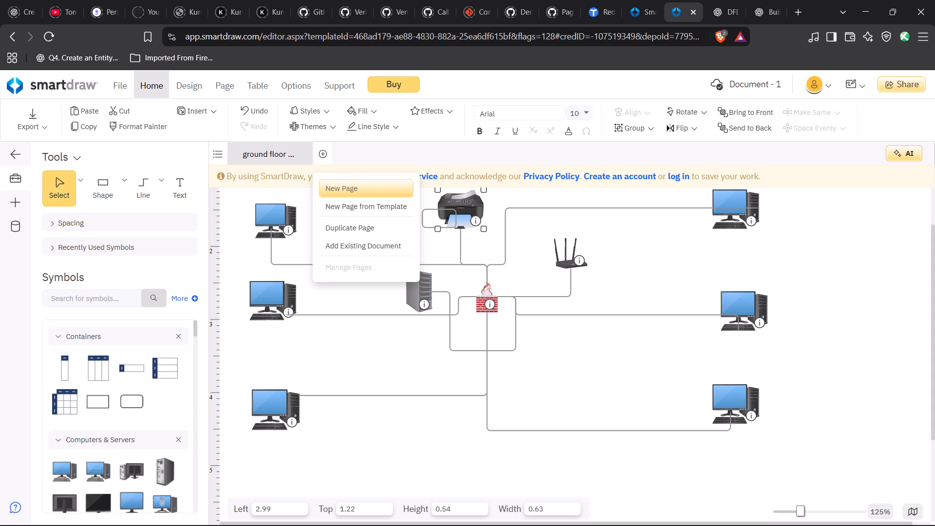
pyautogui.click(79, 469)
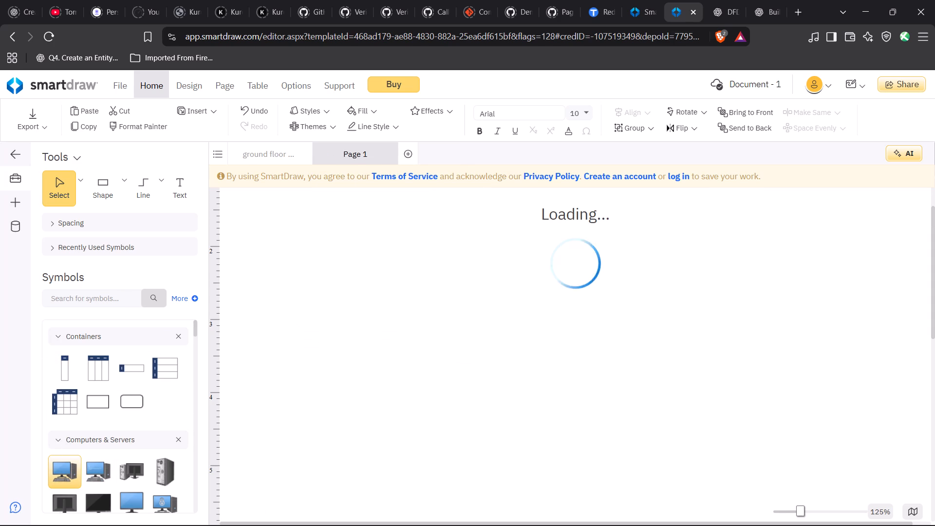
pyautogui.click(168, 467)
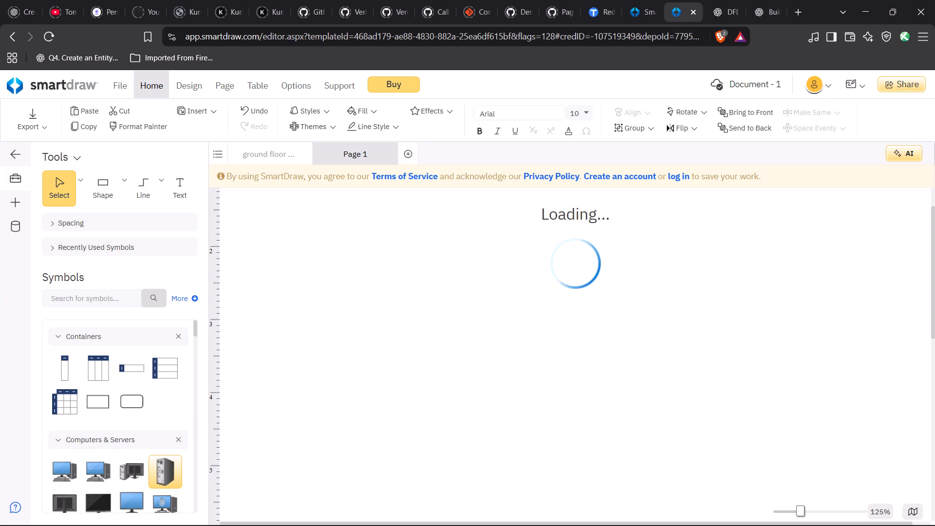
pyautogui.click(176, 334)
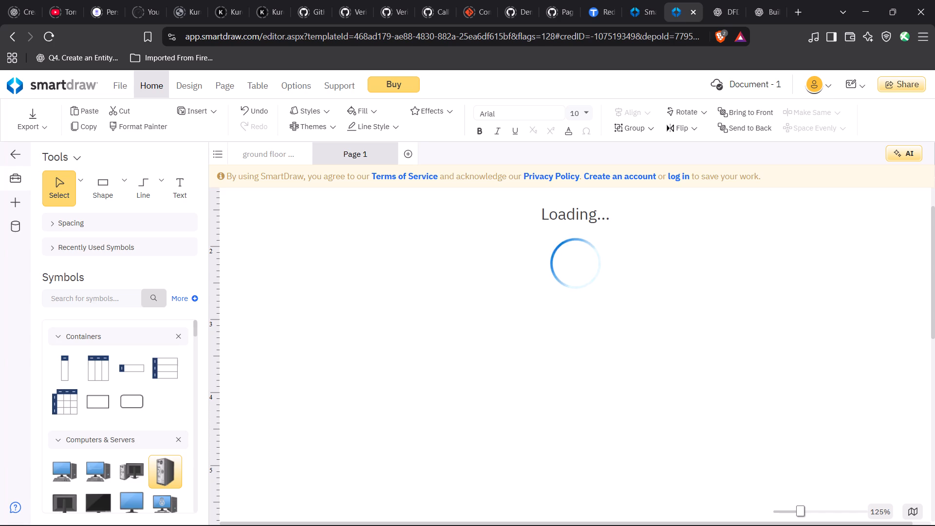
# Search the symbol library for ethernet.
pyautogui.click(108, 302)
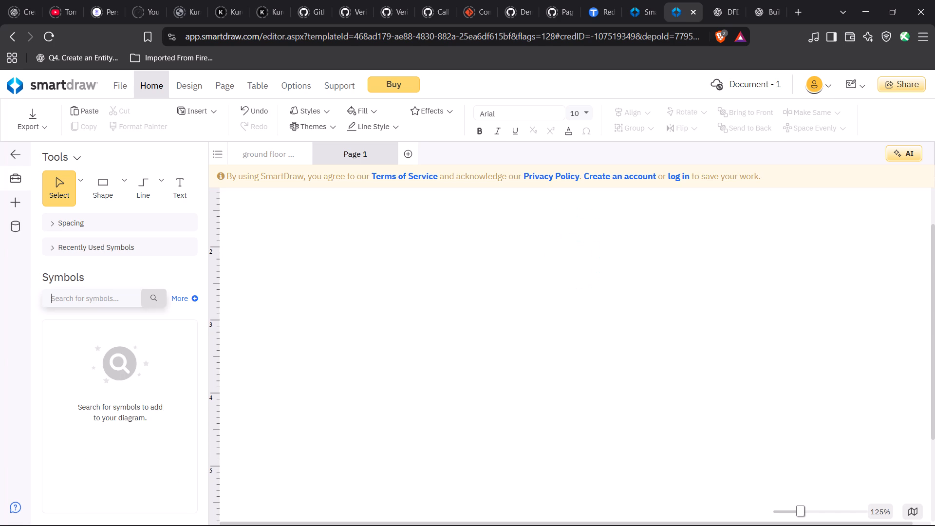
pyautogui.write('ethernet')
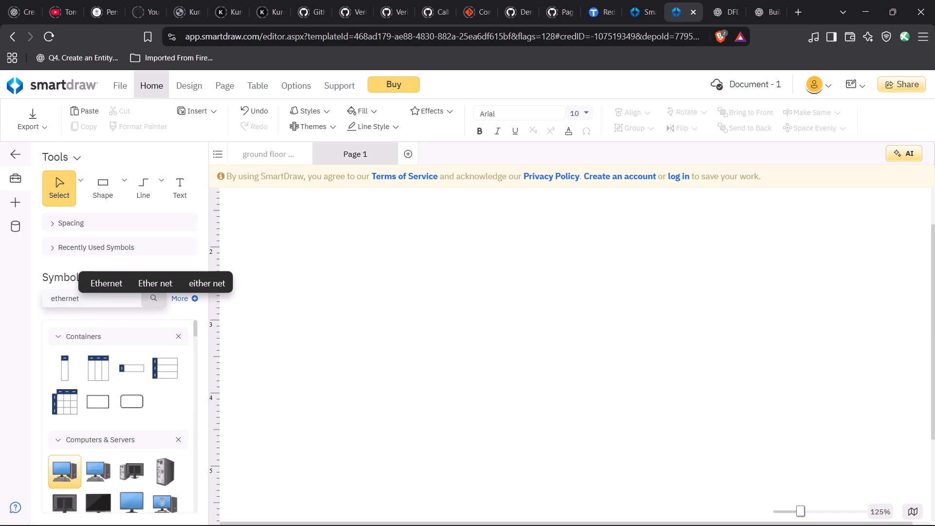
# Place a PC Computer Front View symbol near the new page's left edge and shrink it to about 1.05 wide by 0.88 high.
pyautogui.moveTo(75, 471); pyautogui.dragTo(287, 318)
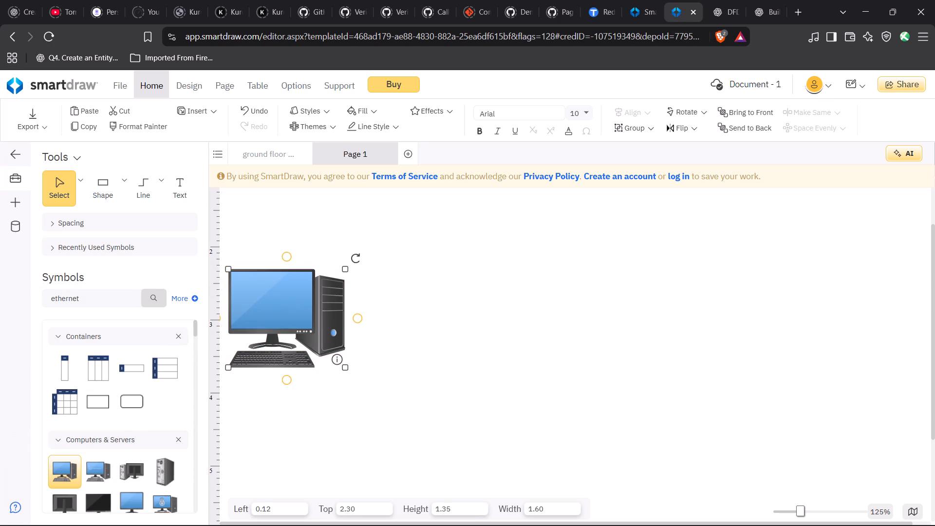
pyautogui.moveTo(346, 268); pyautogui.dragTo(339, 270)
pyautogui.click(307, 320)
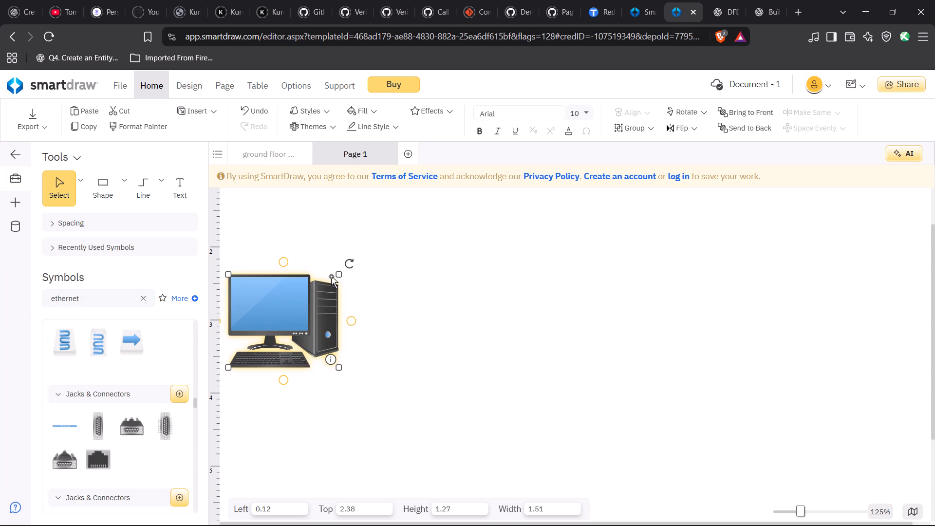
pyautogui.moveTo(338, 275); pyautogui.dragTo(305, 289)
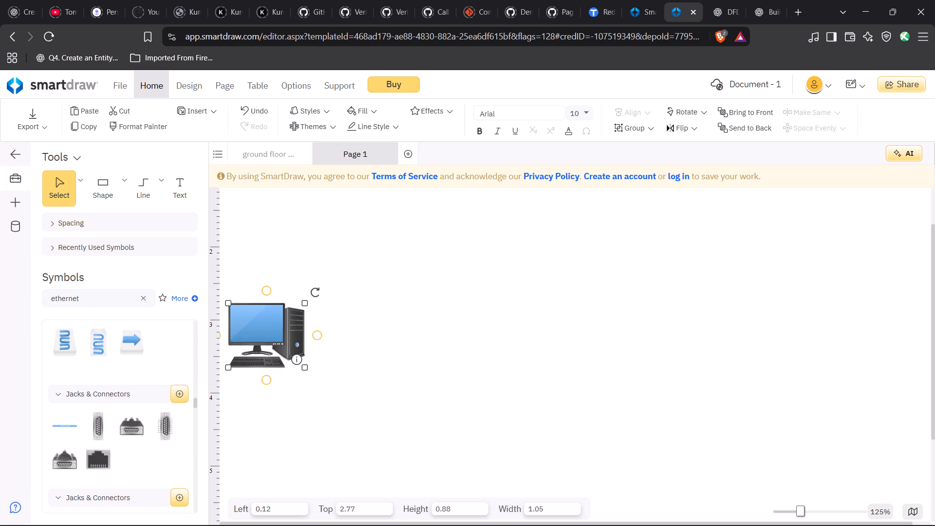
# Copy the resized computer and paste a duplicate onto the new page.
pyautogui.hotkey('ctrl', 'c')
pyautogui.hotkey('ctrl', 'v')
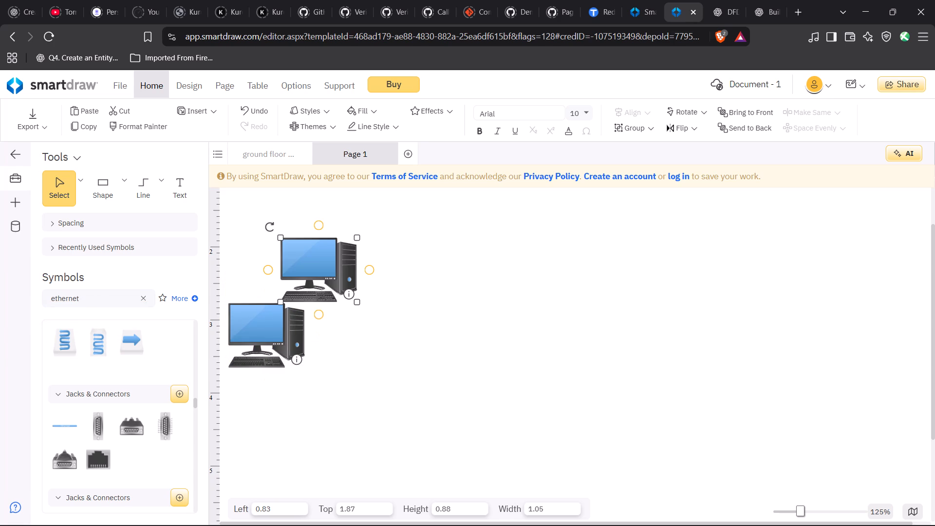
pyautogui.press('v')
pyautogui.hotkey('ctrl', 'v')
pyautogui.hotkey('ctrl', 'v')
pyautogui.press('v')
pyautogui.press('BackSpace')
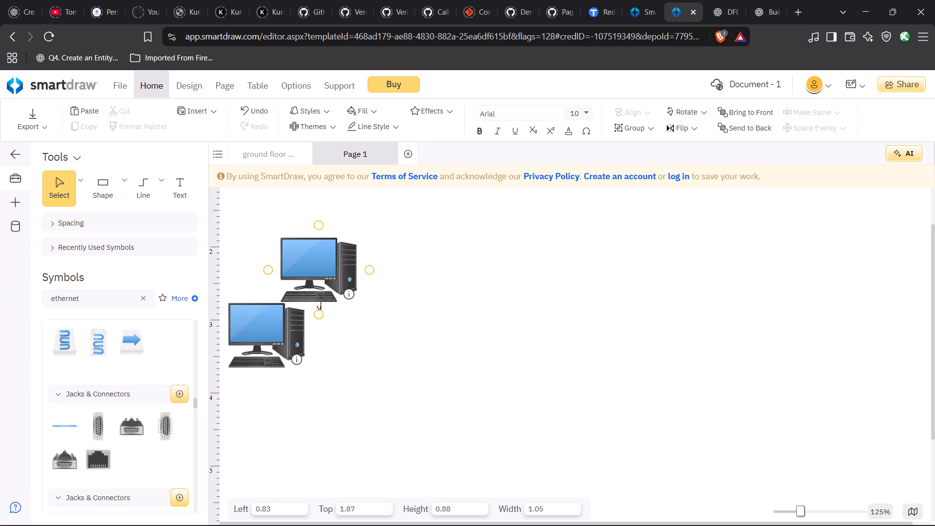
# Move the pasted duplicate computer to the page's right side, level with the original, at about 7.27 left and 2.61 top.
pyautogui.press('BackSpace')
pyautogui.hotkey('ctrl', 'v')
pyautogui.hotkey('ctrl', 'v')
pyautogui.hotkey('ctrl', 'v')
pyautogui.moveTo(309, 265); pyautogui.dragTo(628, 271)
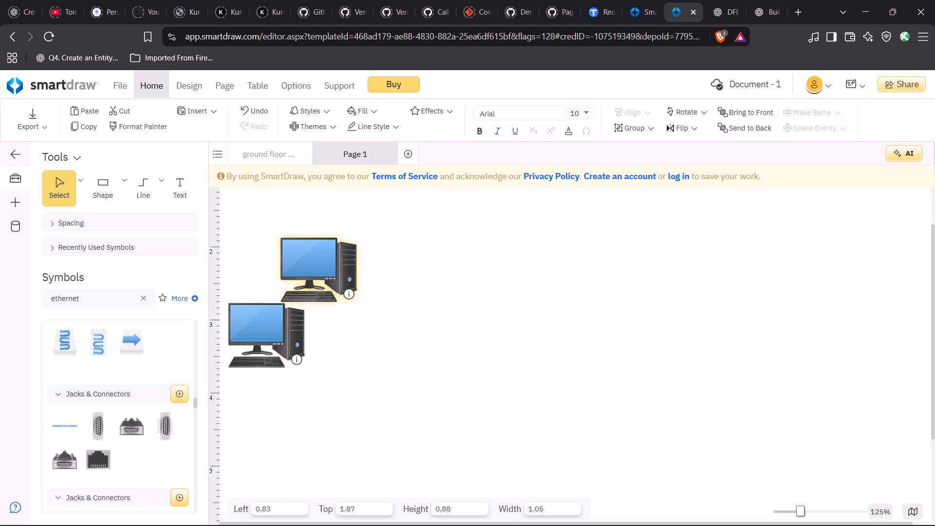
pyautogui.moveTo(320, 275); pyautogui.dragTo(551, 254)
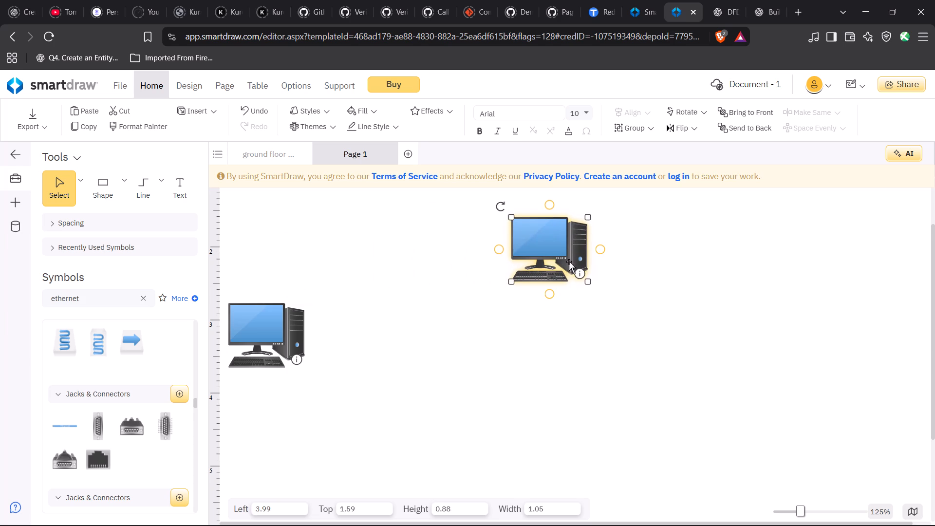
pyautogui.moveTo(567, 259); pyautogui.dragTo(525, 235)
pyautogui.click(525, 235)
pyautogui.moveTo(531, 238); pyautogui.dragTo(769, 312)
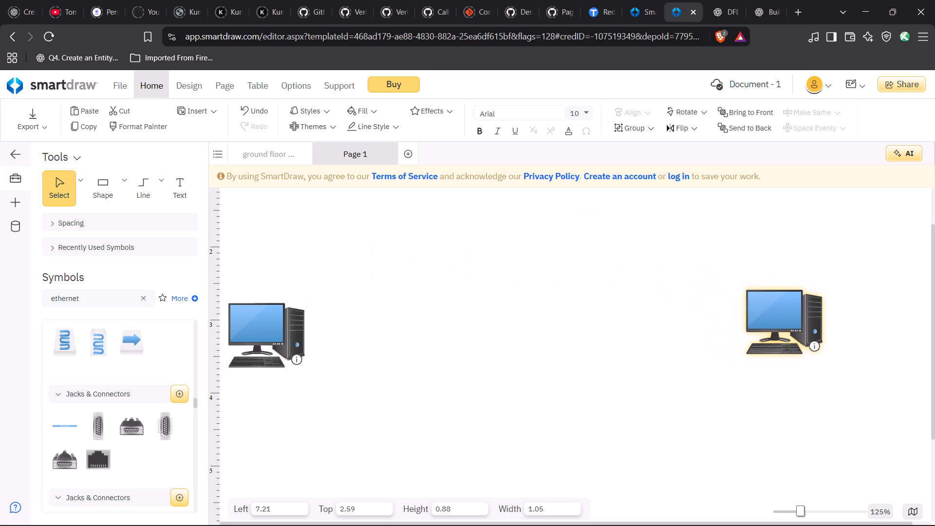
pyautogui.moveTo(769, 312); pyautogui.dragTo(770, 313)
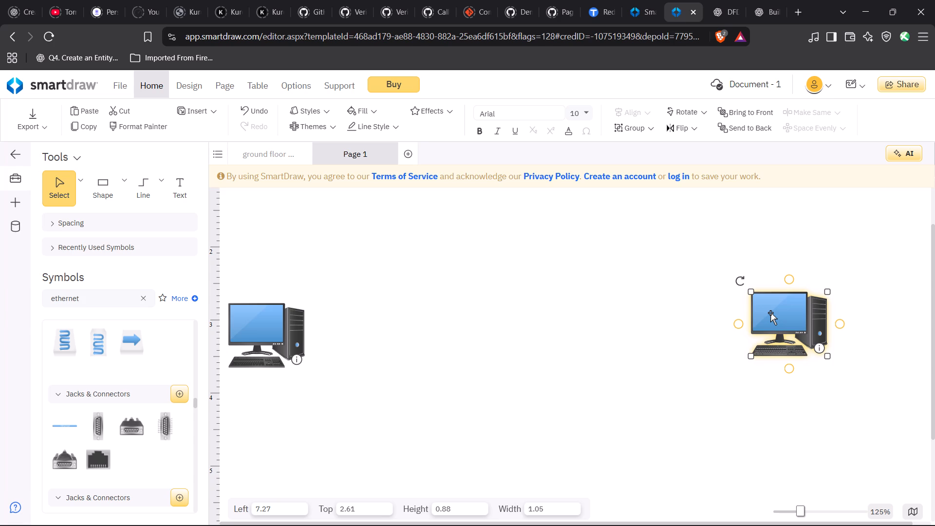
# Paste another copy of the computer and place it at the top centre of the layout, about 3.45 left and 1.29 top.
pyautogui.hotkey('ctrl', 'v')
pyautogui.moveTo(362, 296); pyautogui.dragTo(362, 295)
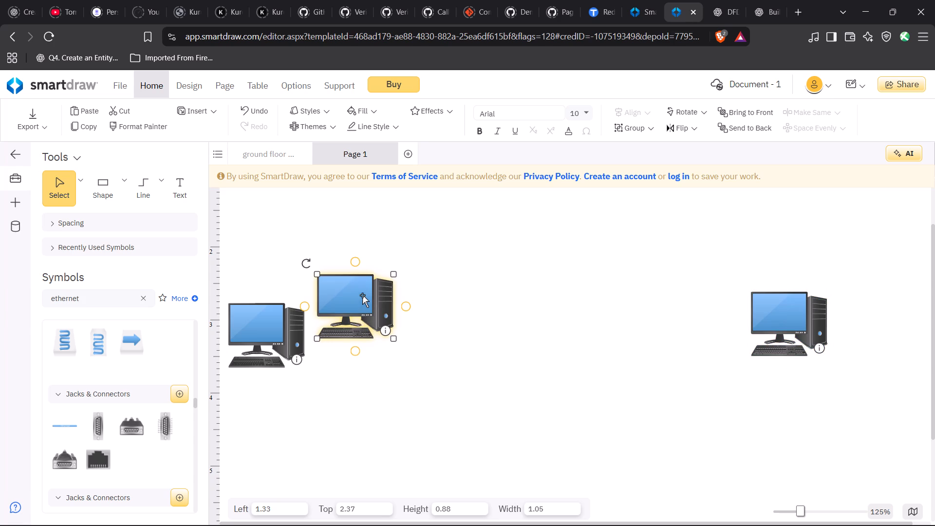
pyautogui.moveTo(362, 295); pyautogui.dragTo(506, 243)
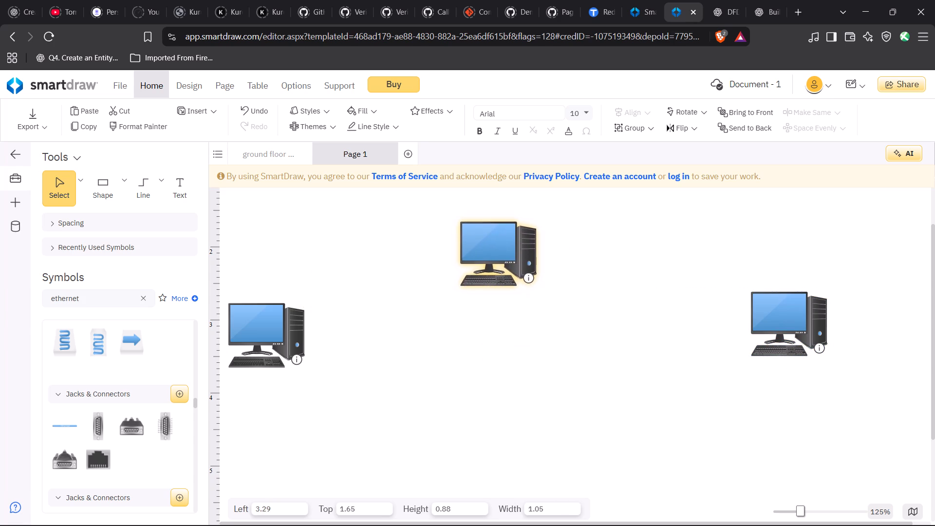
pyautogui.moveTo(506, 243); pyautogui.dragTo(517, 217)
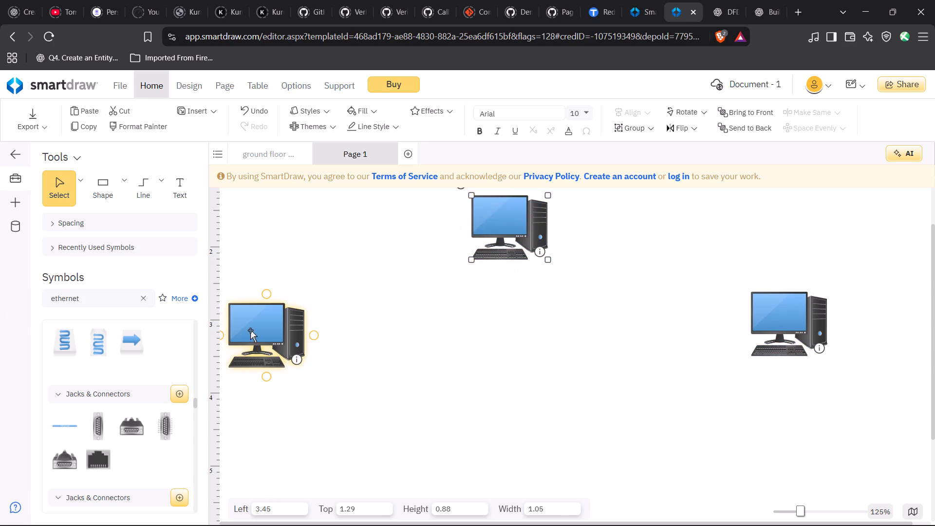
# Paste a fourth computer and place it directly below the upper one, at about 3.45 left and 4.26 top.
pyautogui.moveTo(250, 330); pyautogui.dragTo(270, 336)
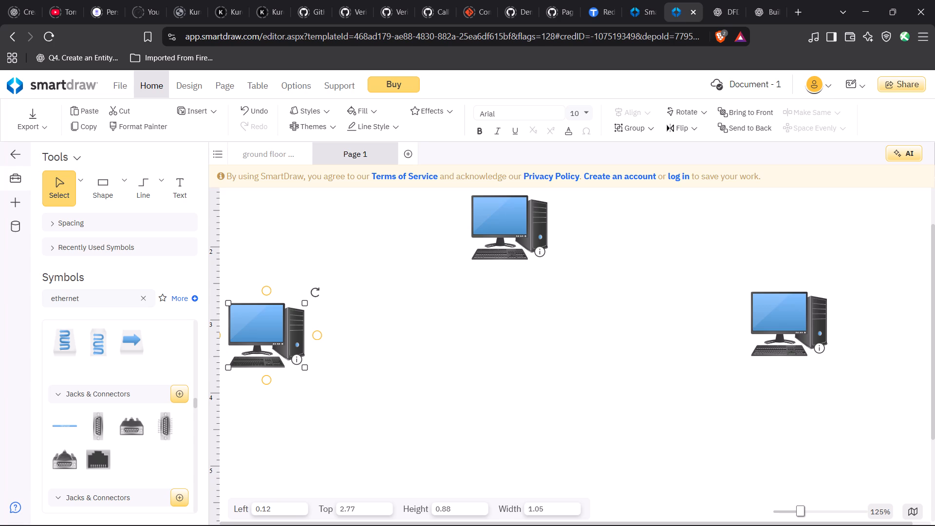
pyautogui.hotkey('ctrl', 'v')
pyautogui.moveTo(390, 331); pyautogui.dragTo(543, 419)
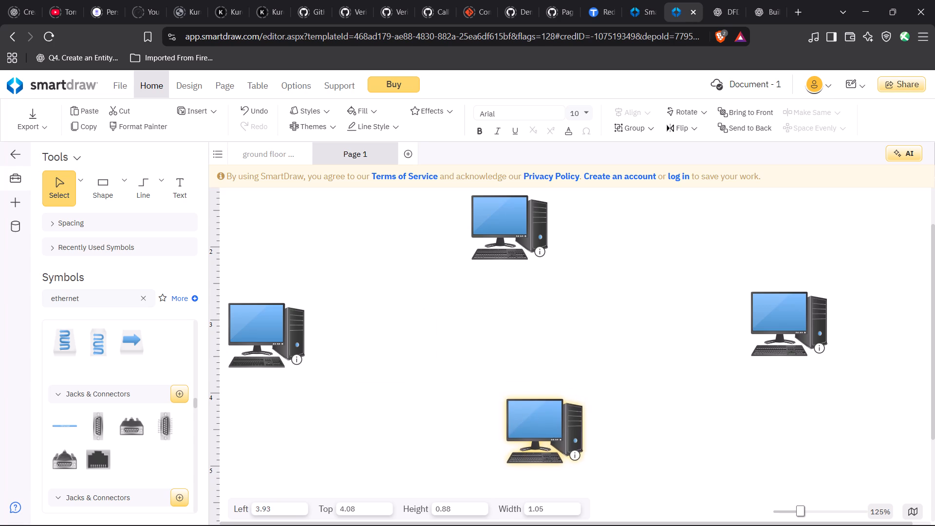
pyautogui.moveTo(543, 419); pyautogui.dragTo(506, 432)
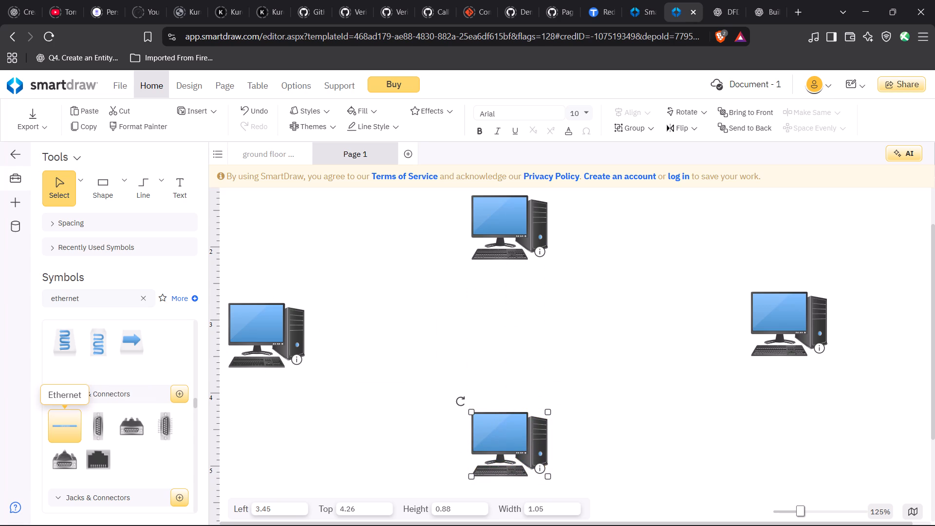
# Place an Ethernet Transceiver symbol between the left computer and the central pair, at about 2.44 left and 1.93 top.
pyautogui.click(97, 428)
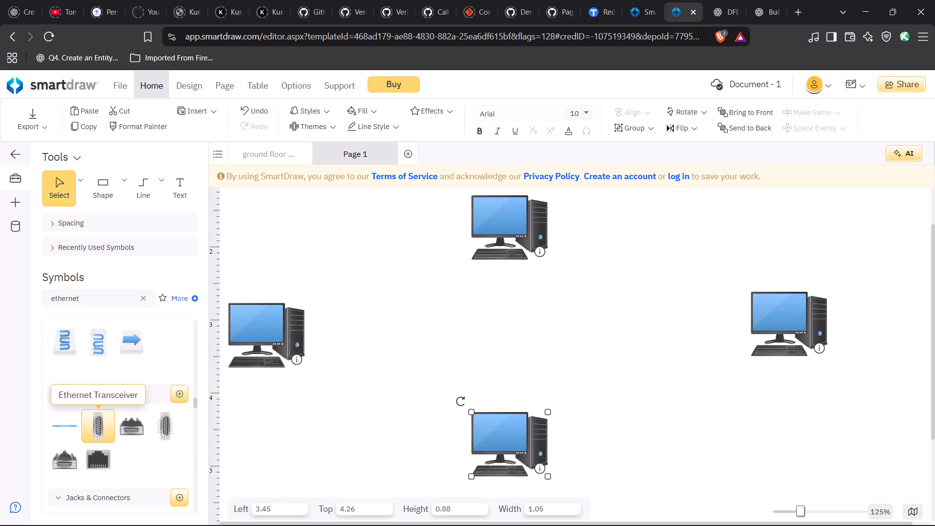
pyautogui.click(399, 333)
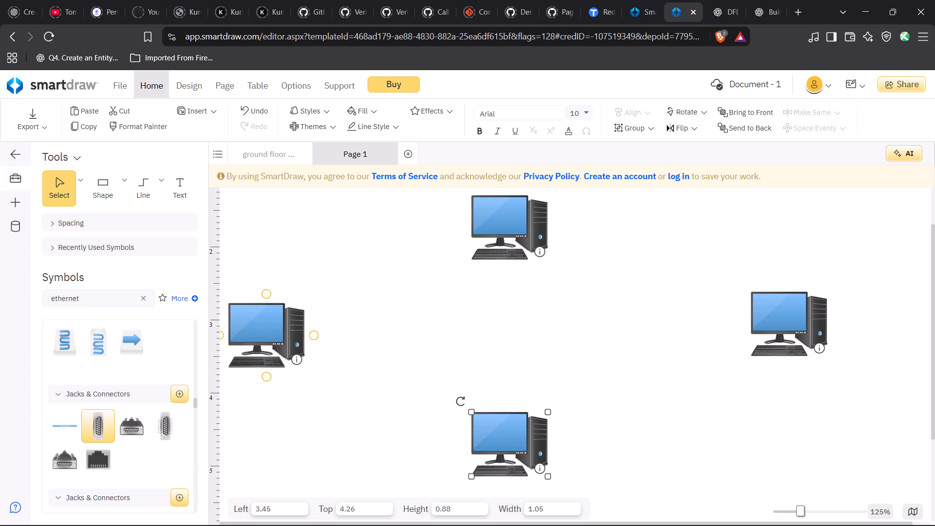
pyautogui.click(111, 430)
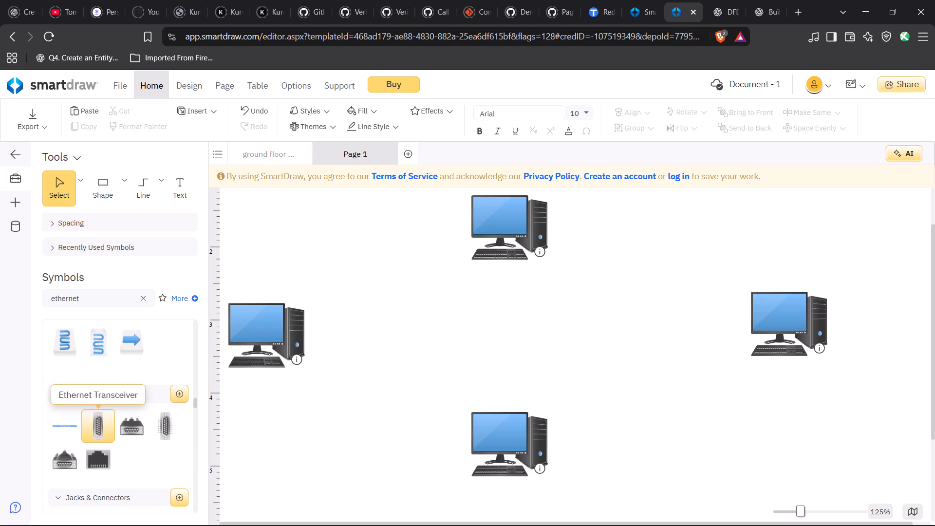
pyautogui.moveTo(381, 314); pyautogui.dragTo(431, 322)
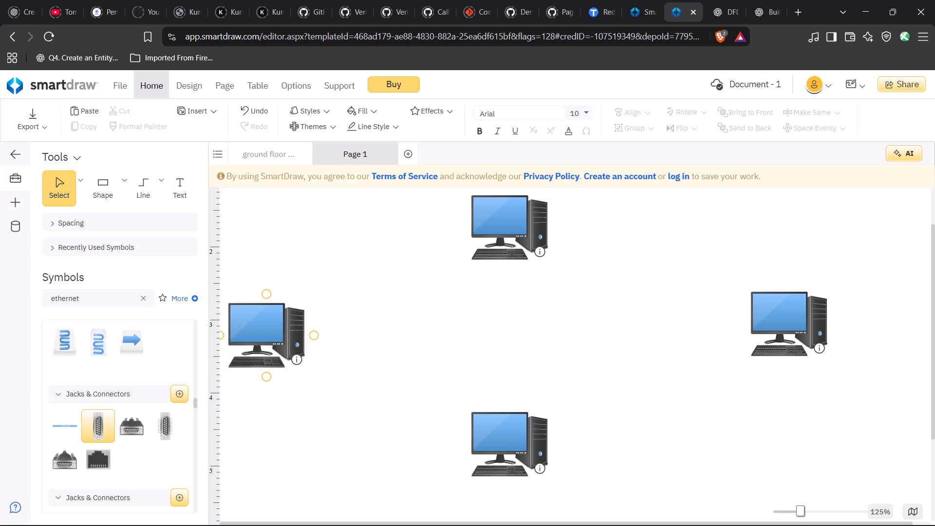
pyautogui.moveTo(99, 413); pyautogui.dragTo(425, 315)
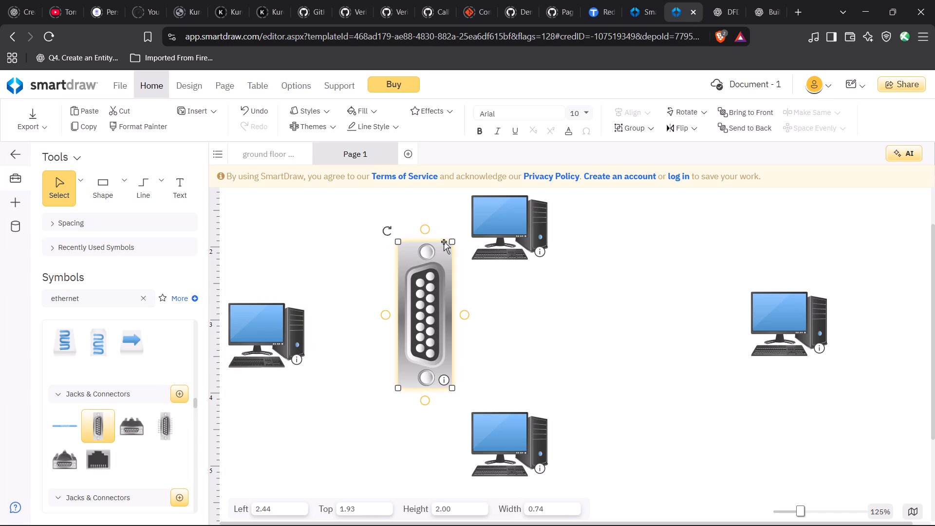
pyautogui.click(424, 304)
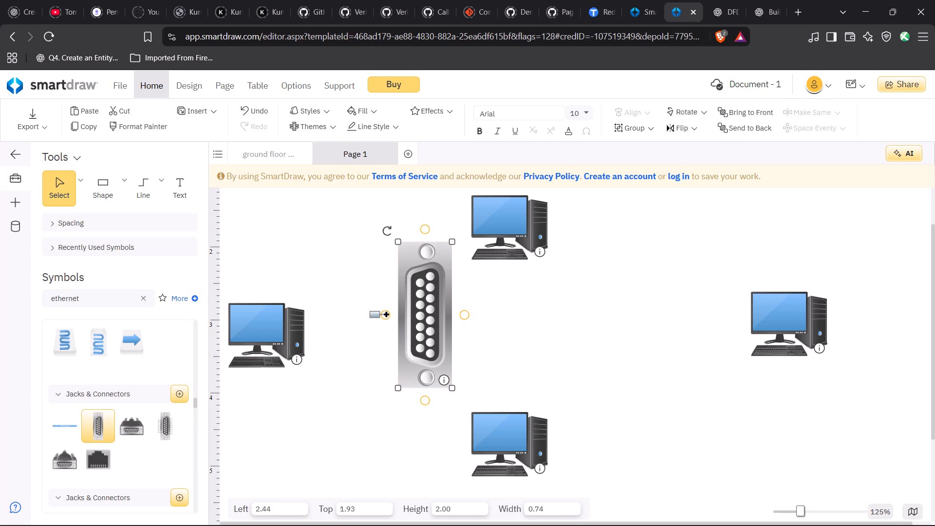
# Add a server linked to the Ethernet transceiver and position it amid the computers at about 4.49 left and 2.61 top.
pyautogui.moveTo(386, 314); pyautogui.dragTo(288, 334)
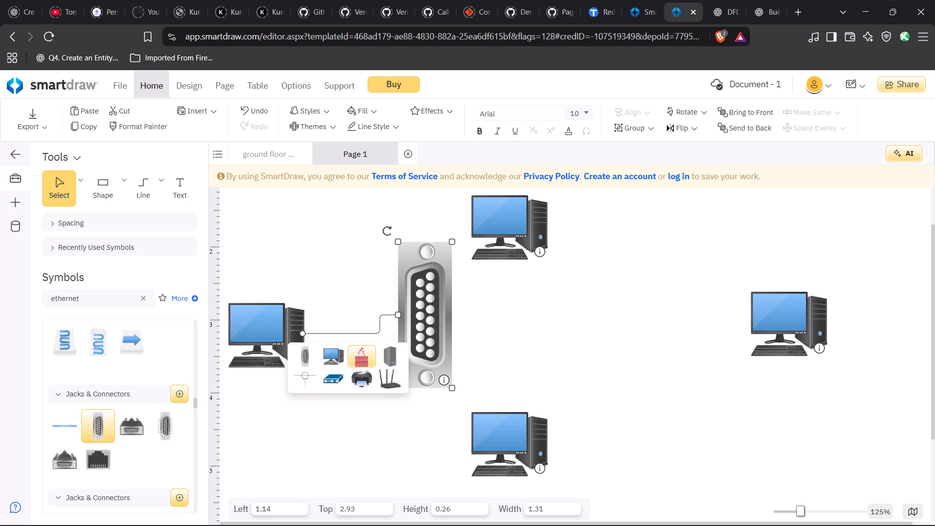
pyautogui.click(384, 362)
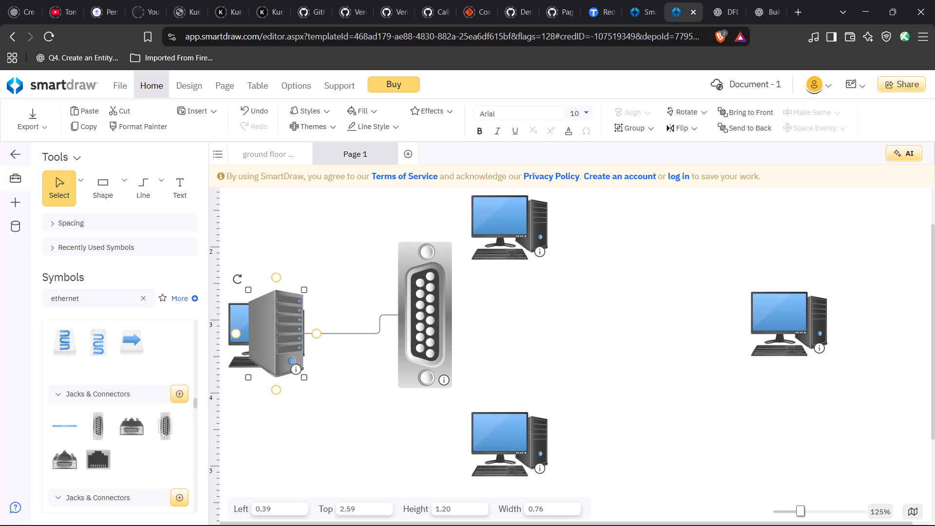
pyautogui.moveTo(271, 338); pyautogui.dragTo(510, 347)
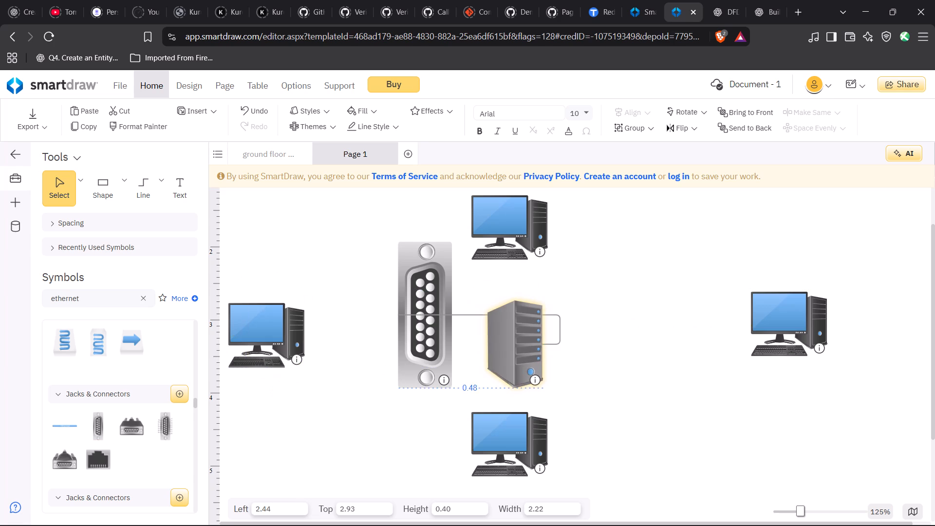
pyautogui.moveTo(510, 347); pyautogui.dragTo(572, 339)
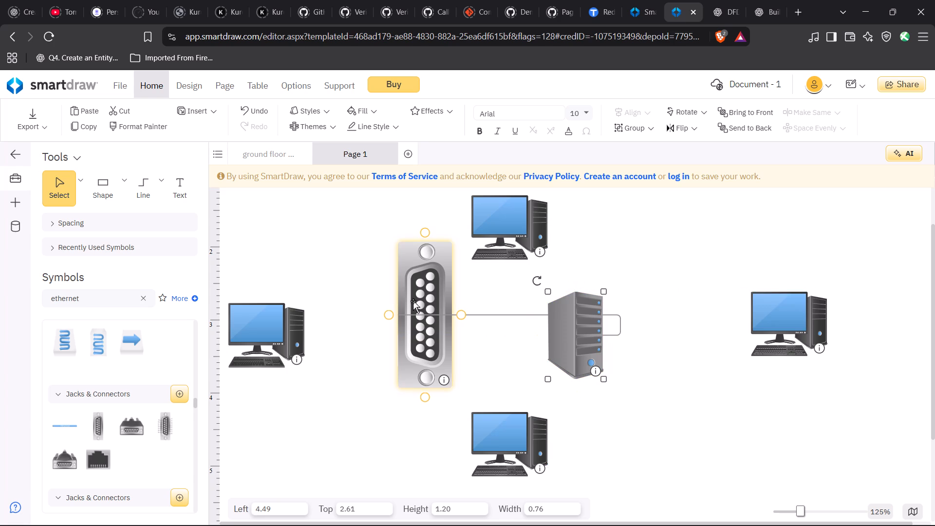
# Draw a connector from the Ethernet transceiver to the left computer.
pyautogui.moveTo(387, 317); pyautogui.dragTo(296, 333)
pyautogui.click(334, 443)
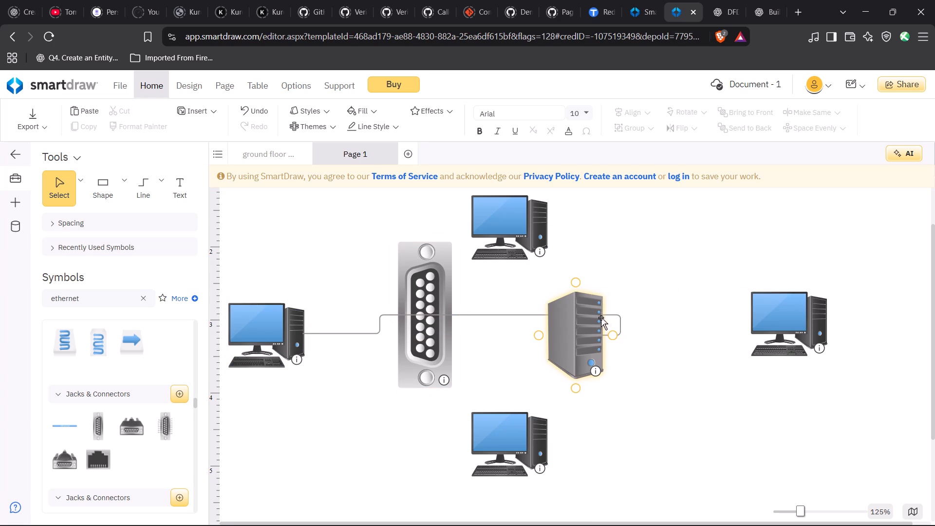
# Connect the server to the right, lower and upper computers with separate lines.
pyautogui.moveTo(614, 337); pyautogui.dragTo(711, 318)
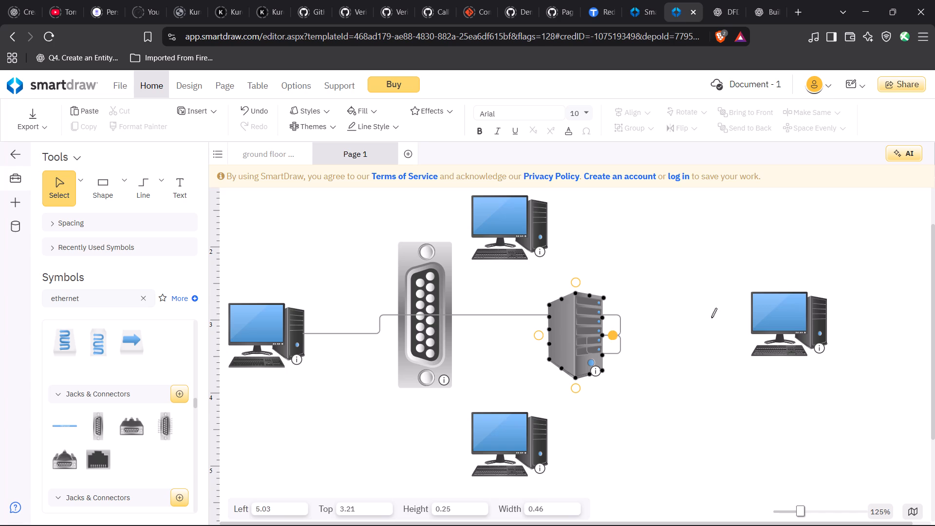
pyautogui.moveTo(711, 318); pyautogui.dragTo(793, 320)
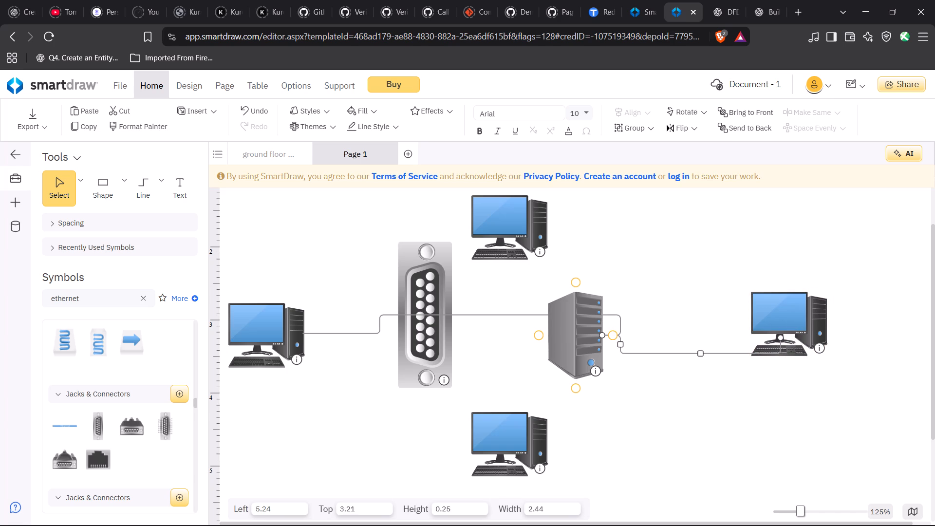
pyautogui.moveTo(578, 391); pyautogui.dragTo(496, 467)
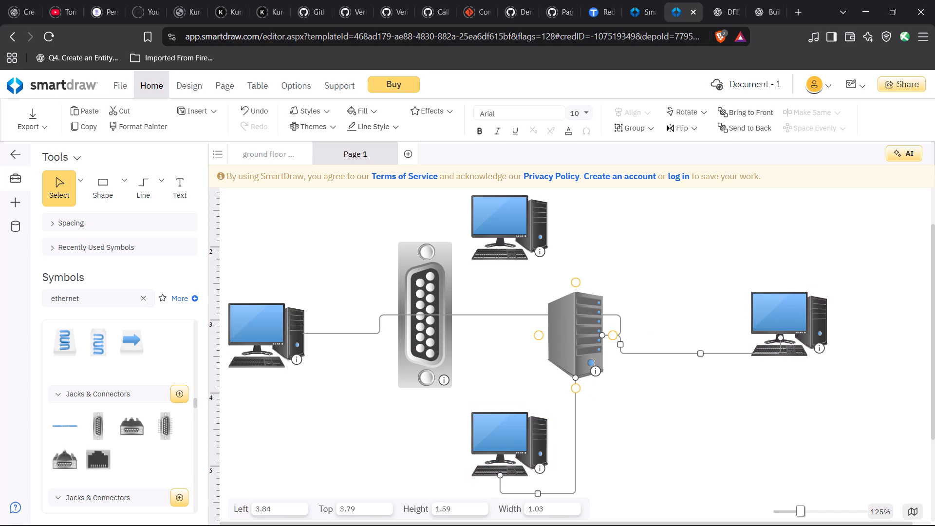
pyautogui.moveTo(578, 282); pyautogui.dragTo(517, 241)
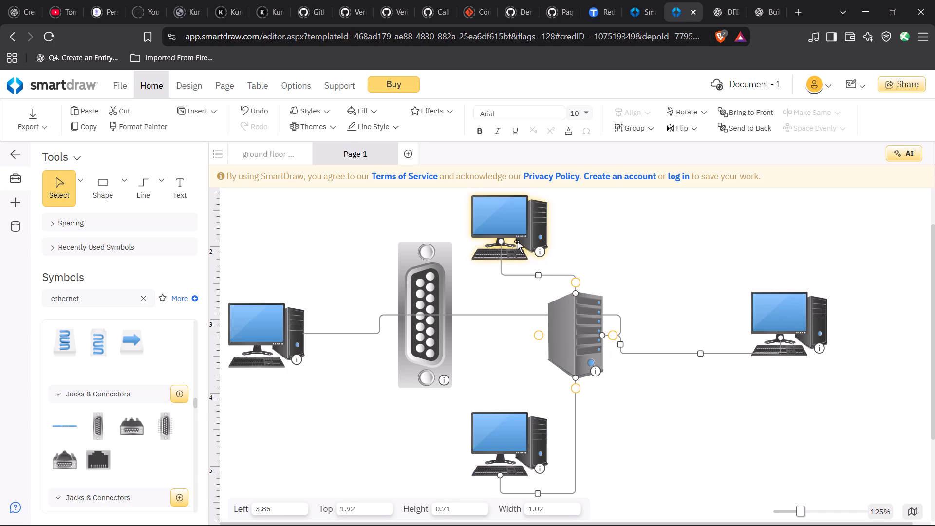
# Rename the second page as roomupper.
pyautogui.rightClick(366, 152)
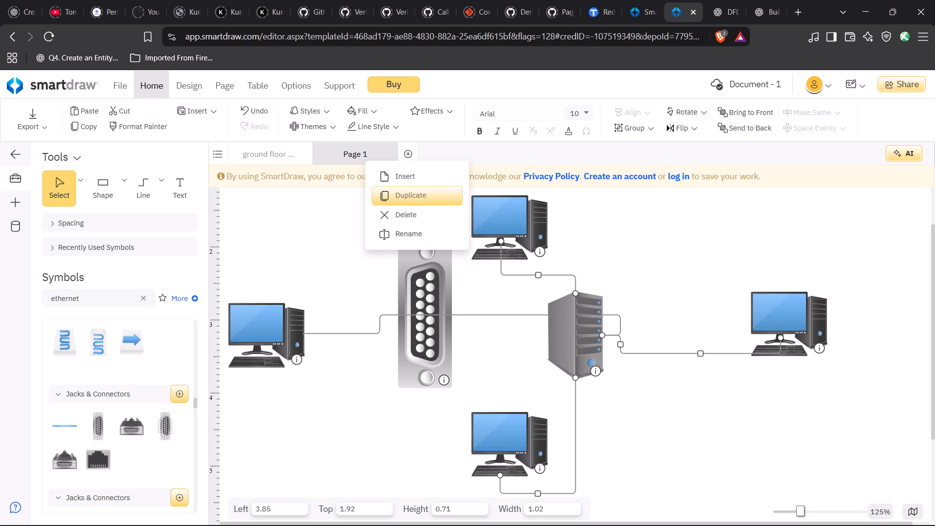
pyautogui.click(413, 236)
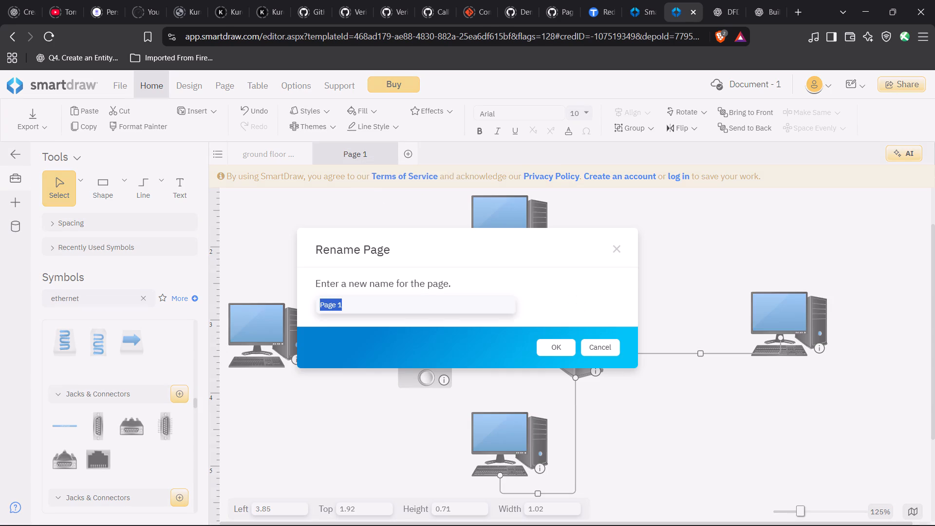
pyautogui.write('roo')
pyautogui.press('m')
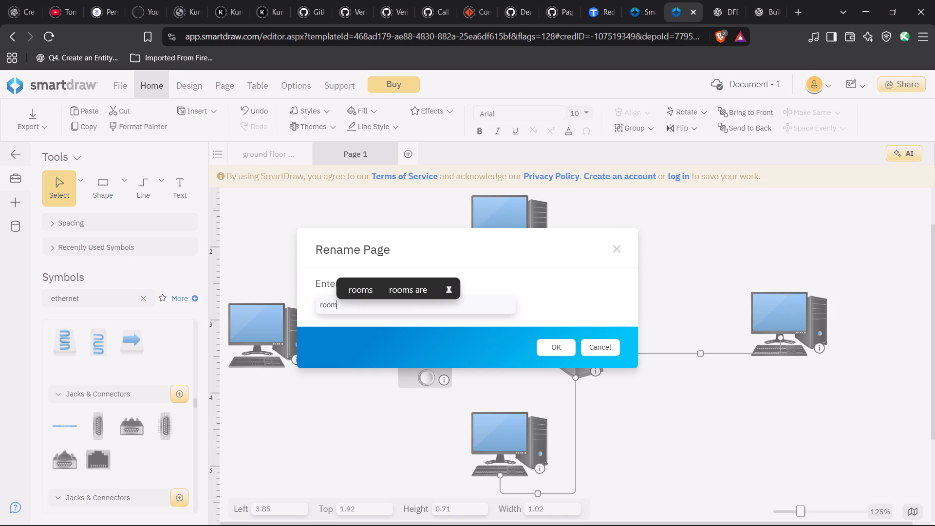
pyautogui.press('u')
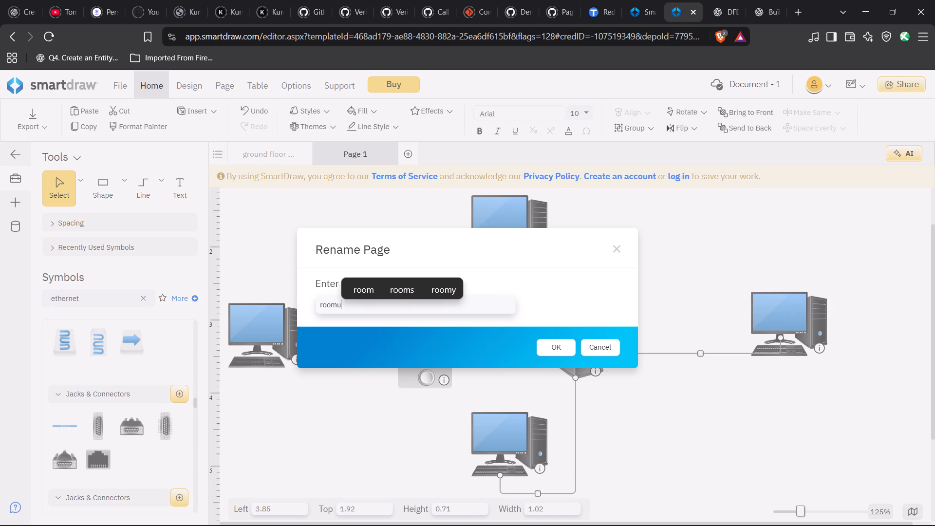
pyautogui.write('pper')
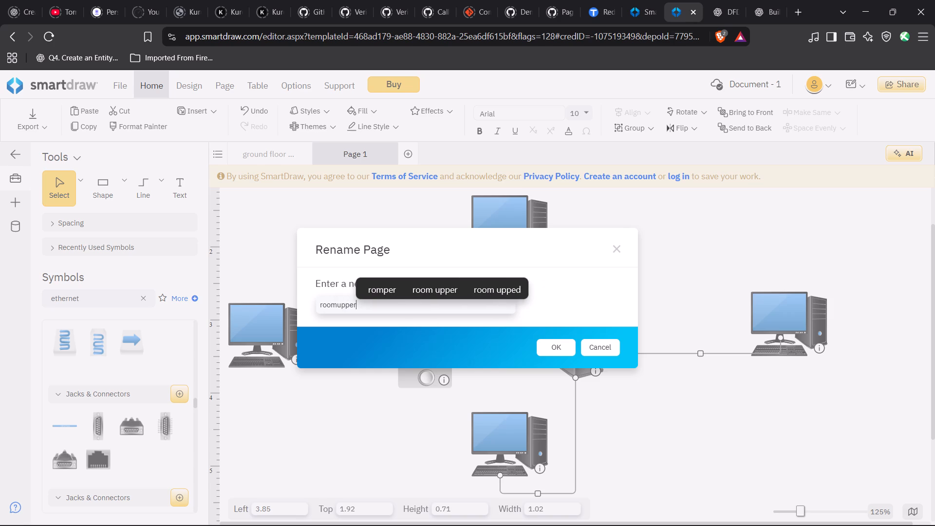
pyautogui.click(553, 345)
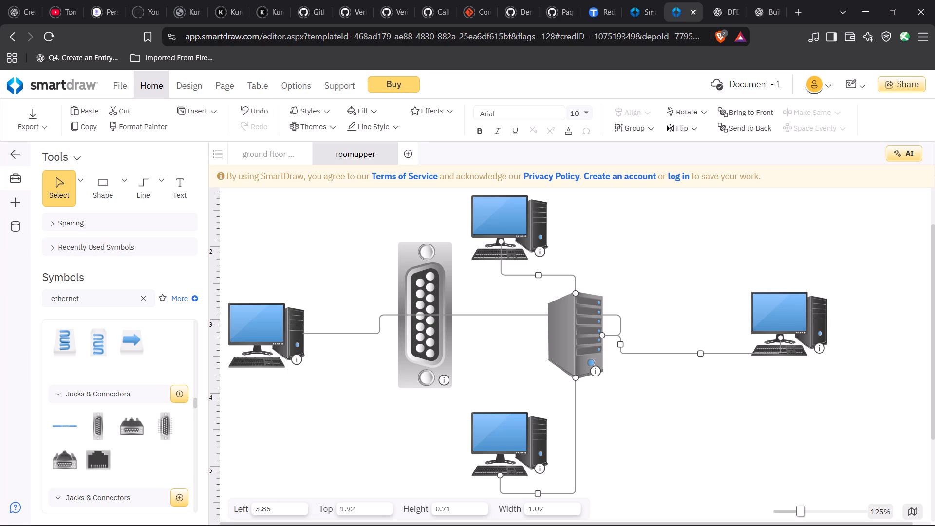
# Show the file commands and collapse the tools and symbols area beside the drawing.
pyautogui.click(114, 90)
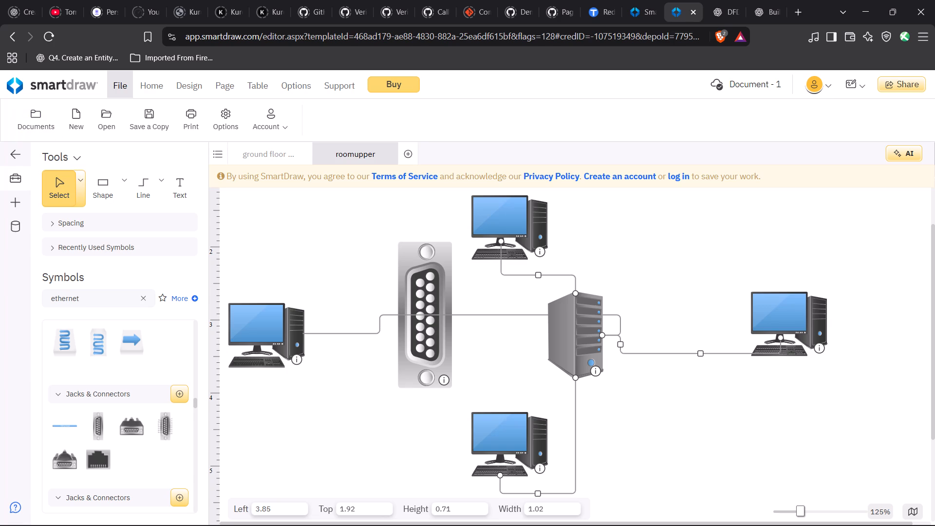
pyautogui.click(14, 165)
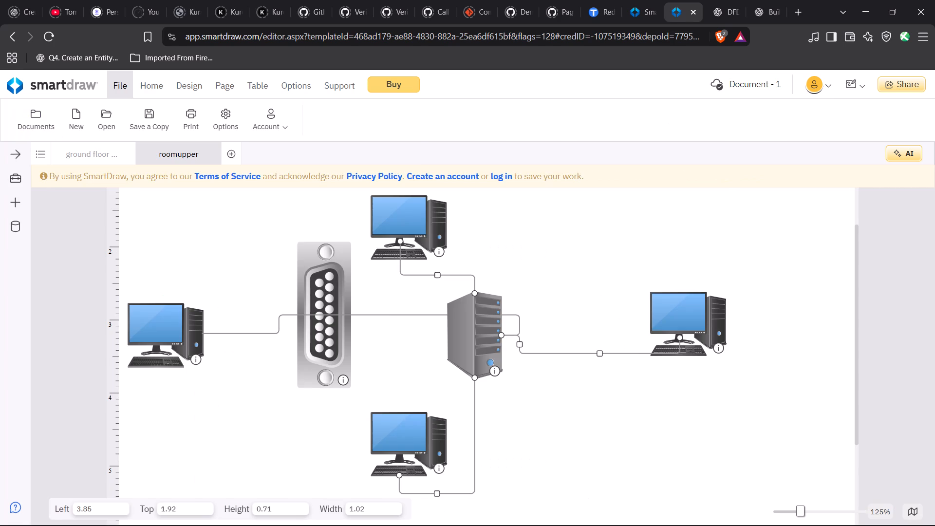
# Expand the tools and symbols area again and close the network diagram document.
pyautogui.click(17, 149)
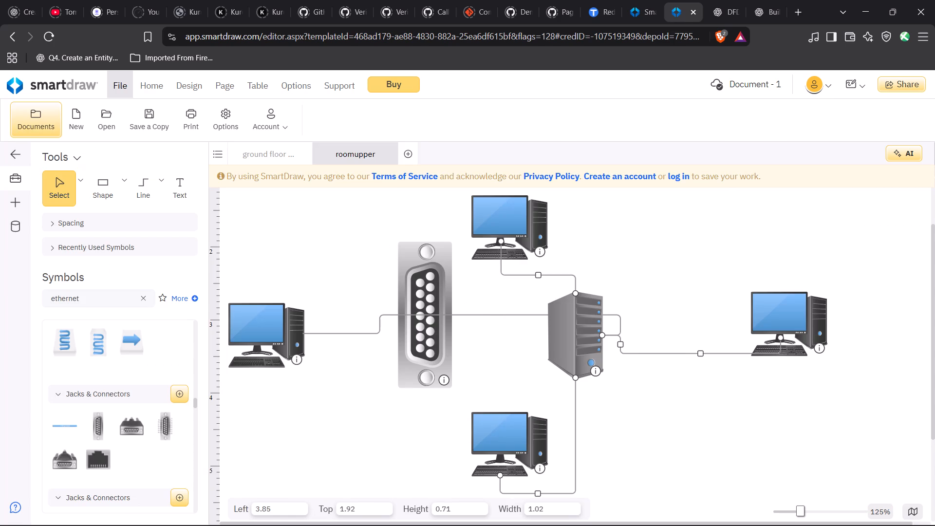
pyautogui.click(688, 14)
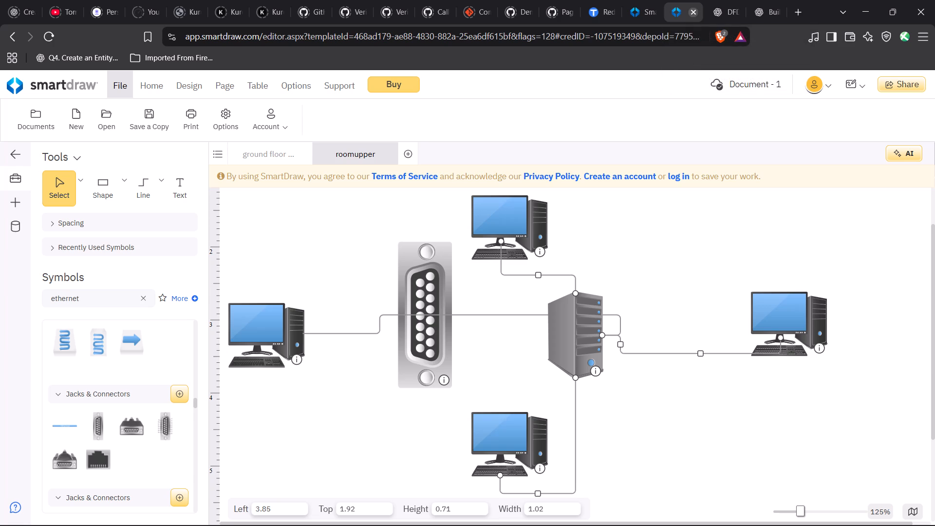
pyautogui.click(689, 14)
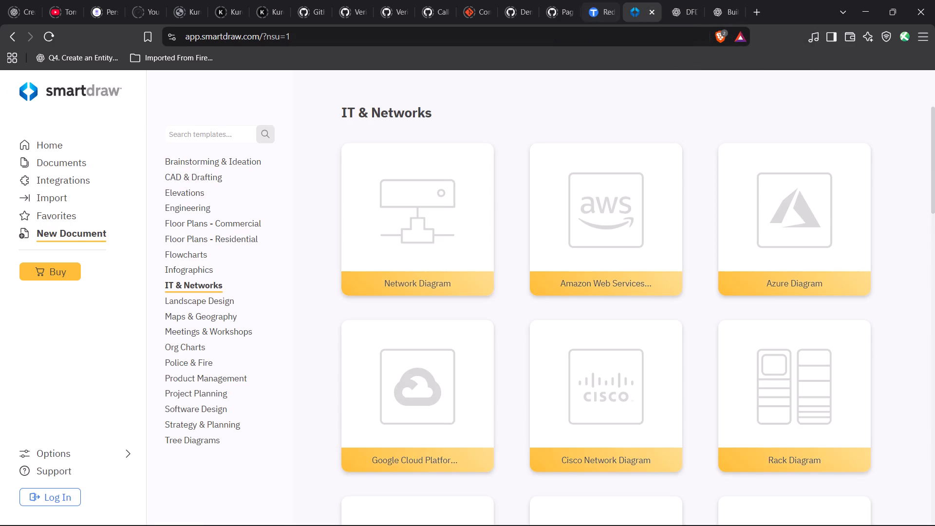
# Create a new Mechanical Diagram document from the Engineering templates.
pyautogui.click(206, 414)
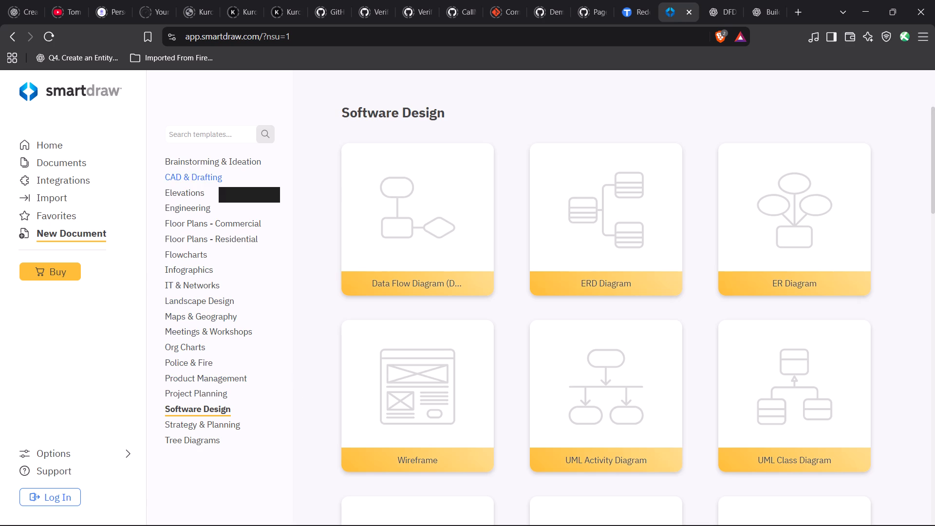
pyautogui.click(201, 207)
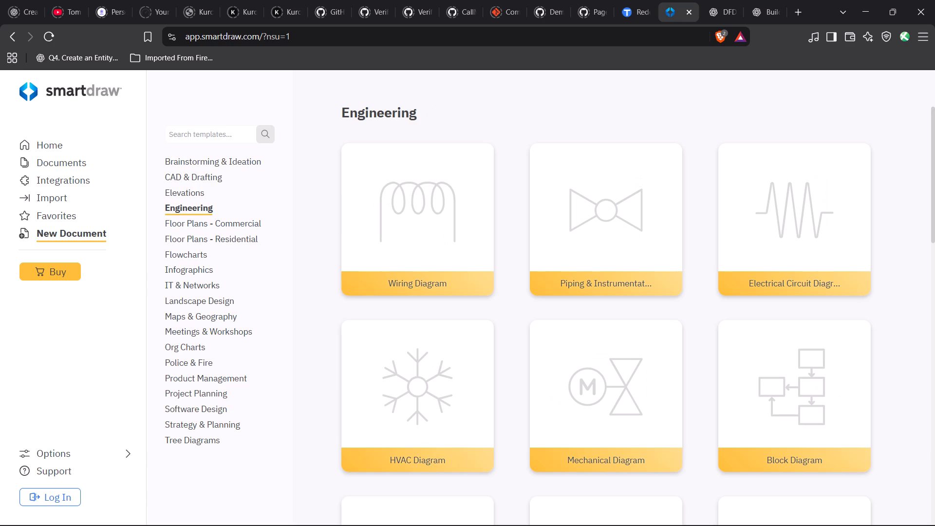
pyautogui.click(619, 411)
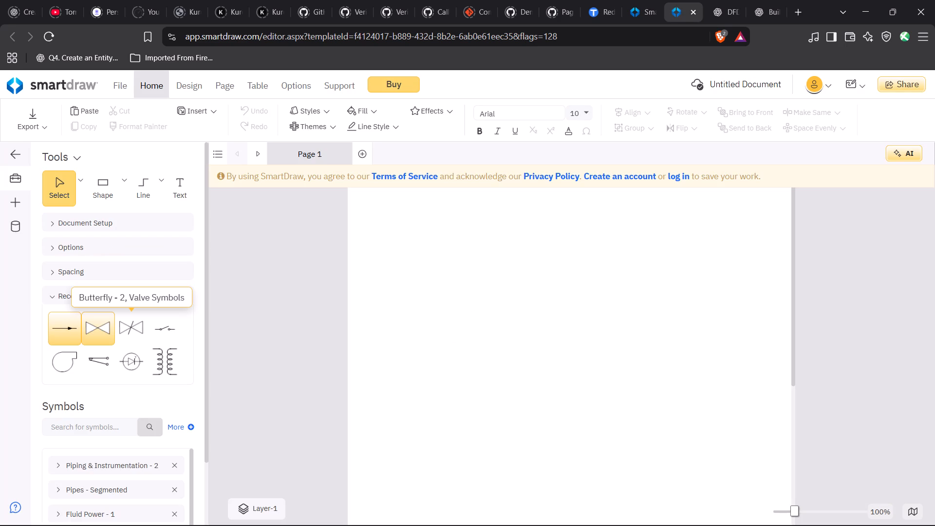
# Place a Gate - 1 valve symbol near the top of the page and a Temperature Sensing symbol below it.
pyautogui.click(112, 323)
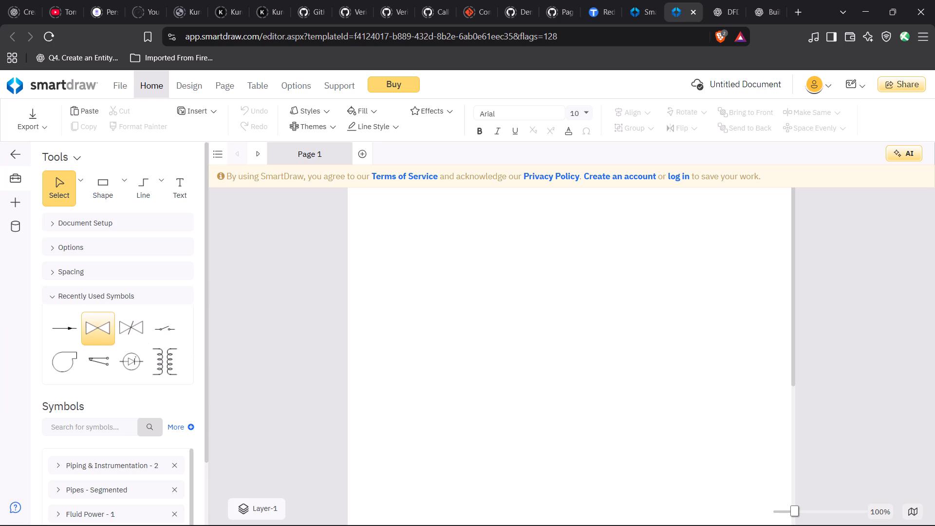
pyautogui.moveTo(417, 244); pyautogui.dragTo(499, 295)
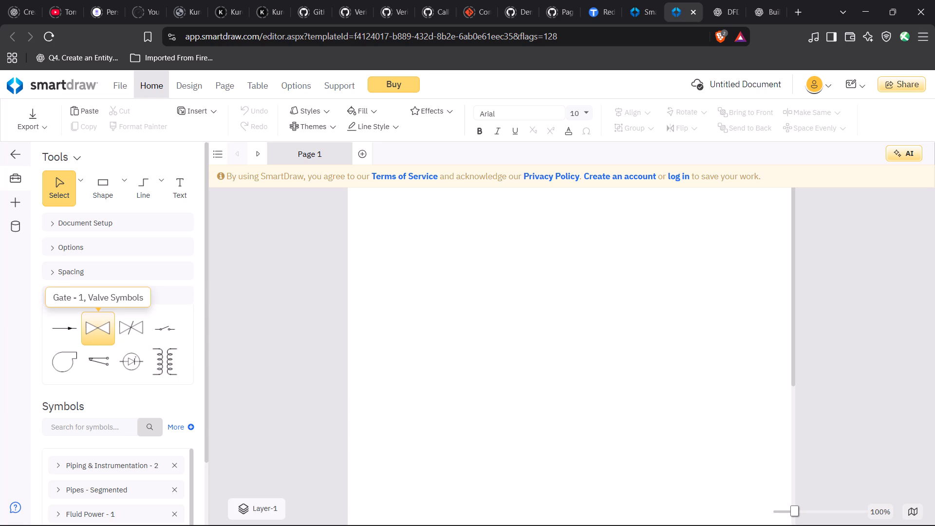
pyautogui.moveTo(100, 326); pyautogui.dragTo(428, 249)
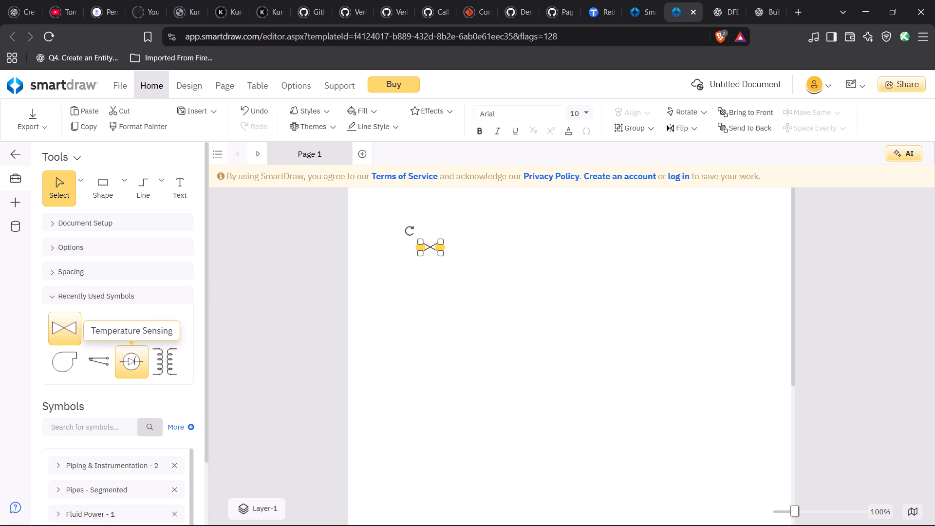
pyautogui.moveTo(127, 362); pyautogui.dragTo(443, 320)
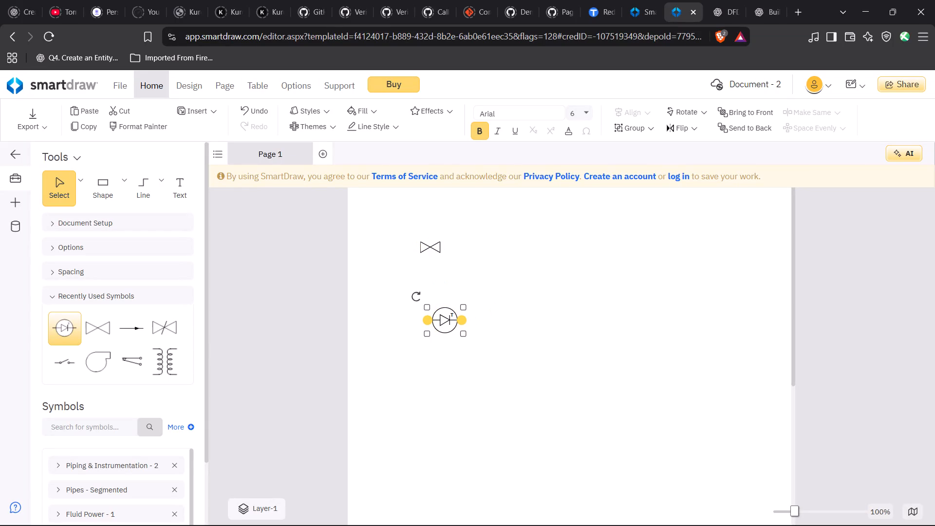
# Place the double-coil symbol to the right of the gate valve and a straight arrow symbol below the coils.
pyautogui.moveTo(175, 353); pyautogui.dragTo(545, 254)
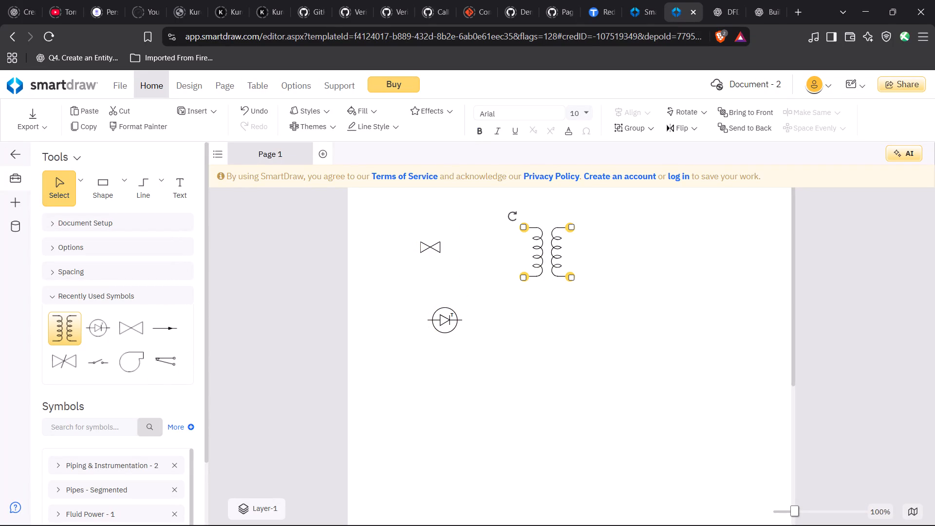
pyautogui.moveTo(178, 332); pyautogui.dragTo(559, 376)
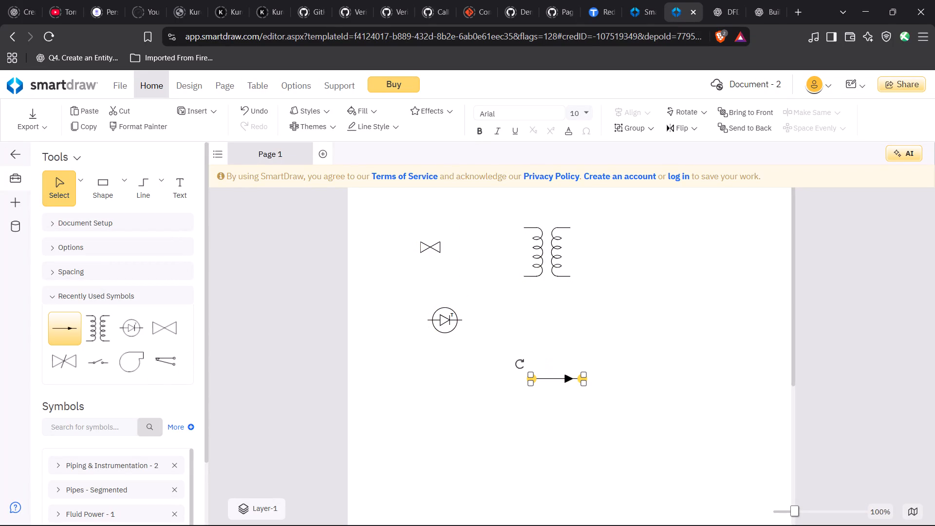
# Place a Contact, Break (SPST Normally Closed) symbol near the page's right side and a Centrifugal Pump - 2 at its lower left.
pyautogui.moveTo(154, 365); pyautogui.dragTo(711, 268)
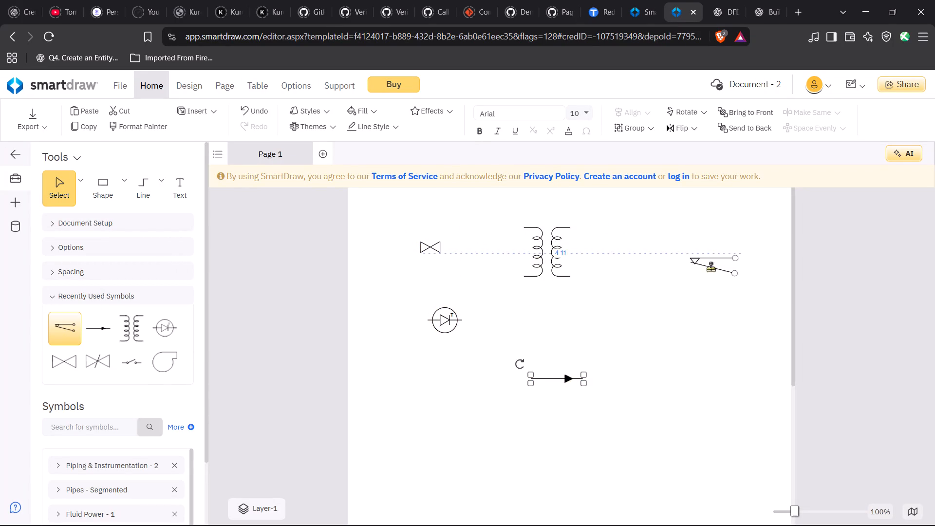
pyautogui.moveTo(711, 268); pyautogui.dragTo(684, 335)
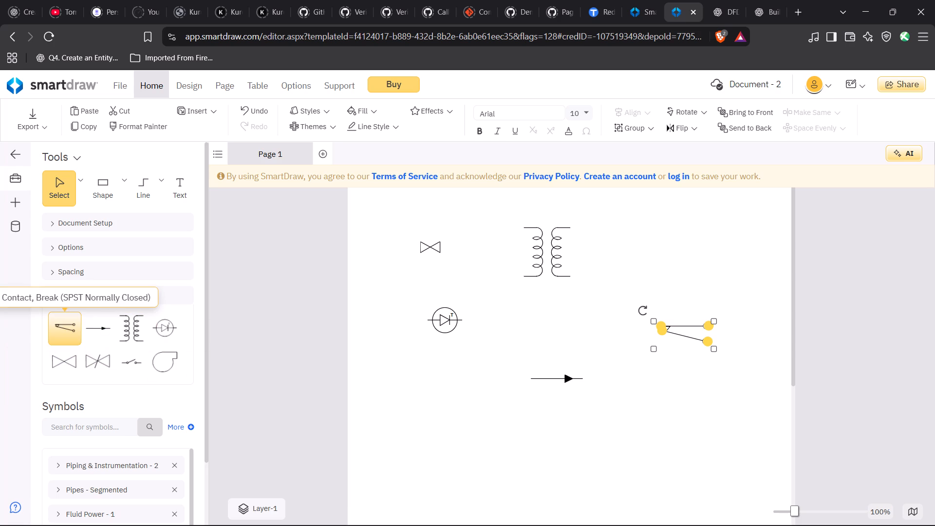
pyautogui.click(173, 325)
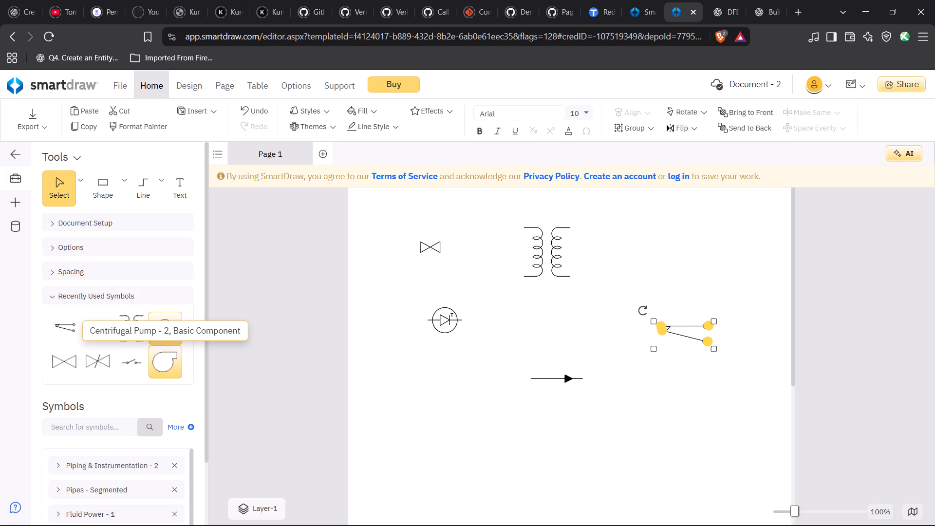
pyautogui.moveTo(173, 362); pyautogui.dragTo(400, 434)
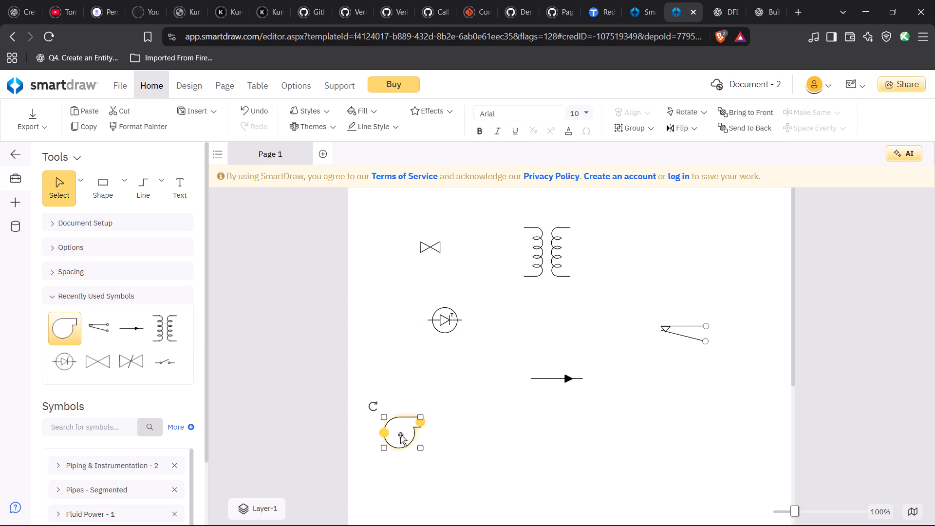
# Place a Pinch Valve from the Piping & Instrumentation - 1 symbols just below the temperature sensing symbol.
pyautogui.moveTo(204, 345); pyautogui.dragTo(202, 378)
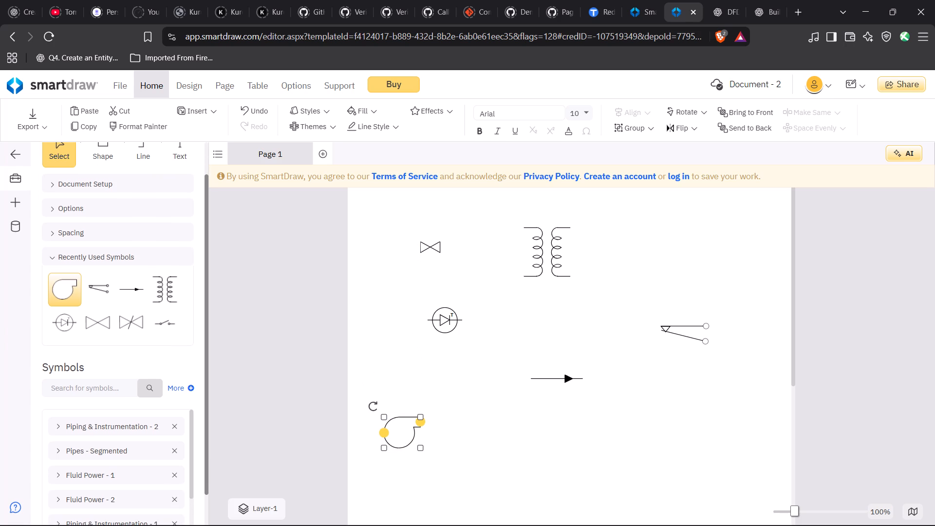
pyautogui.moveTo(202, 378); pyautogui.dragTo(207, 456)
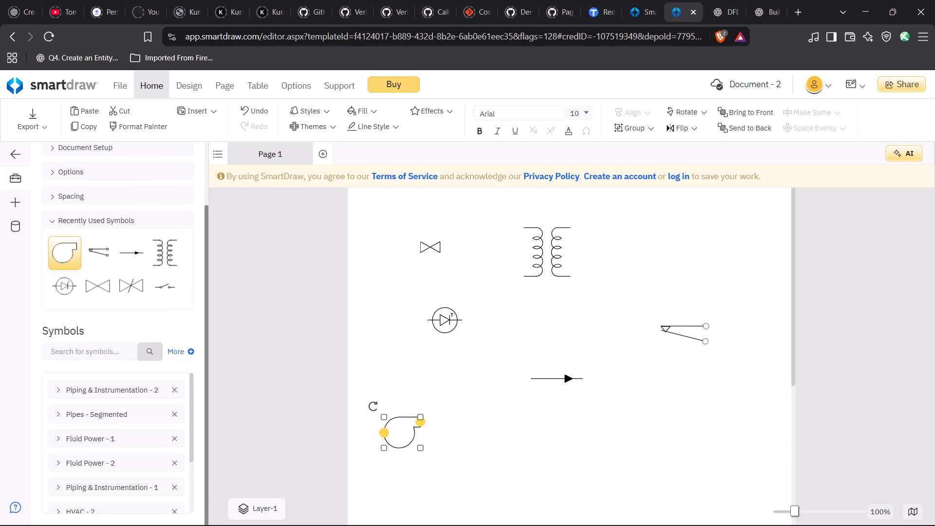
pyautogui.click(100, 488)
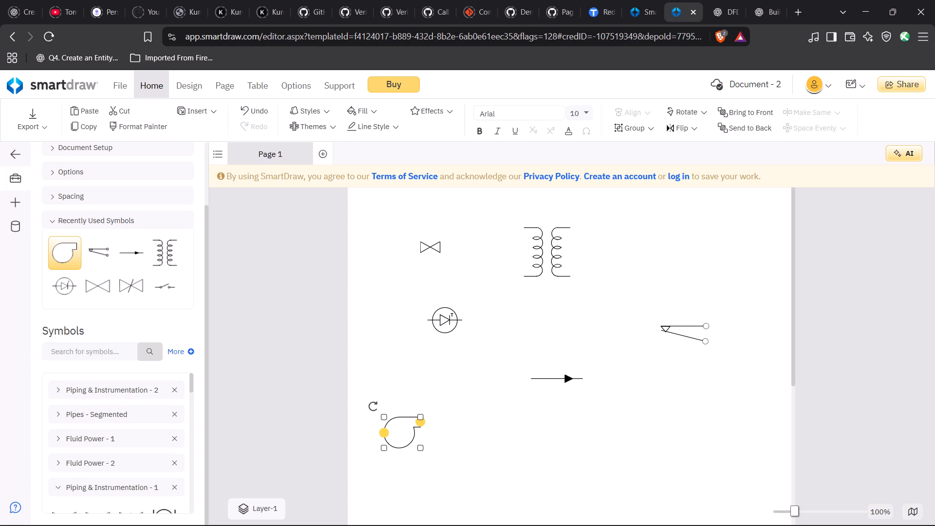
pyautogui.moveTo(195, 400); pyautogui.dragTo(201, 406)
pyautogui.moveTo(190, 383); pyautogui.dragTo(188, 411)
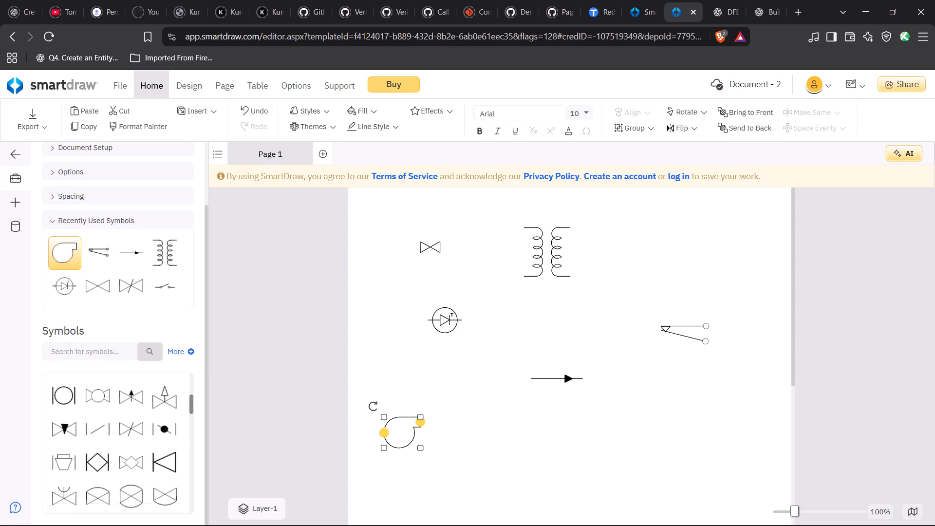
pyautogui.moveTo(188, 411); pyautogui.dragTo(189, 413)
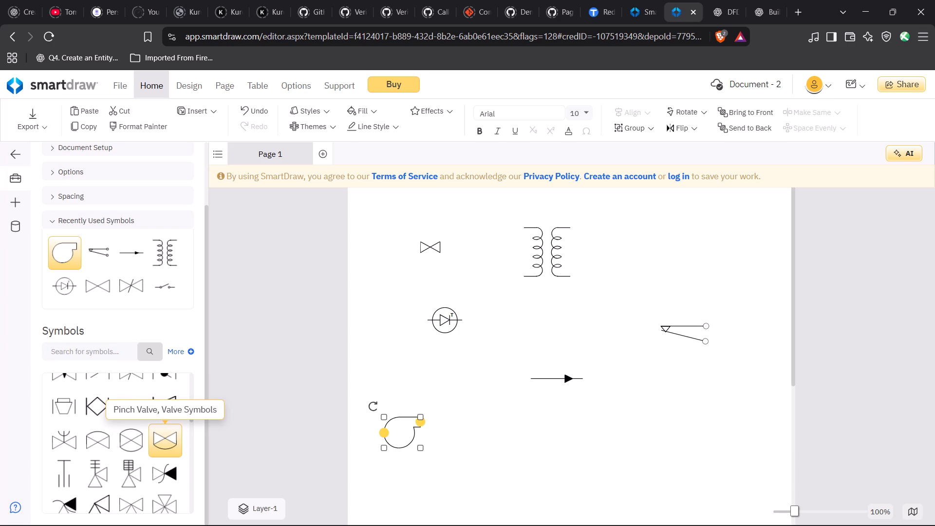
pyautogui.click(165, 446)
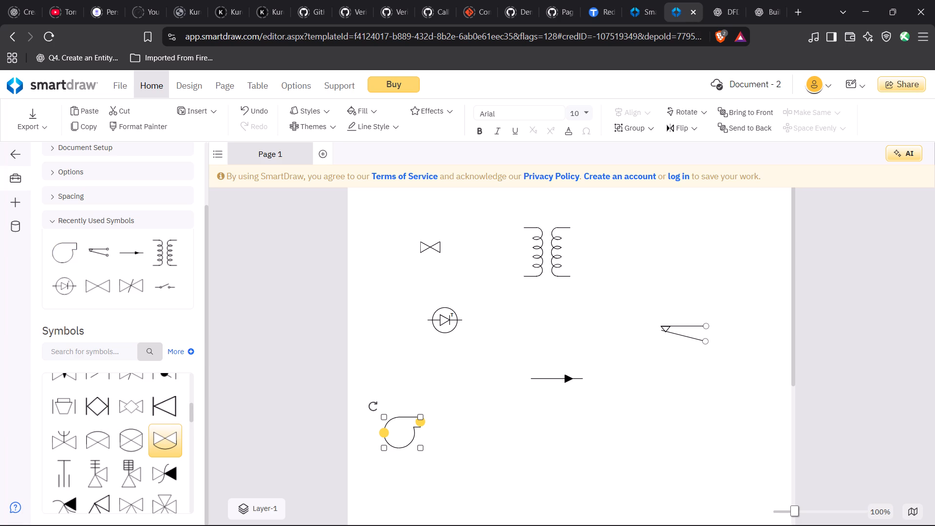
pyautogui.moveTo(165, 432); pyautogui.dragTo(466, 338)
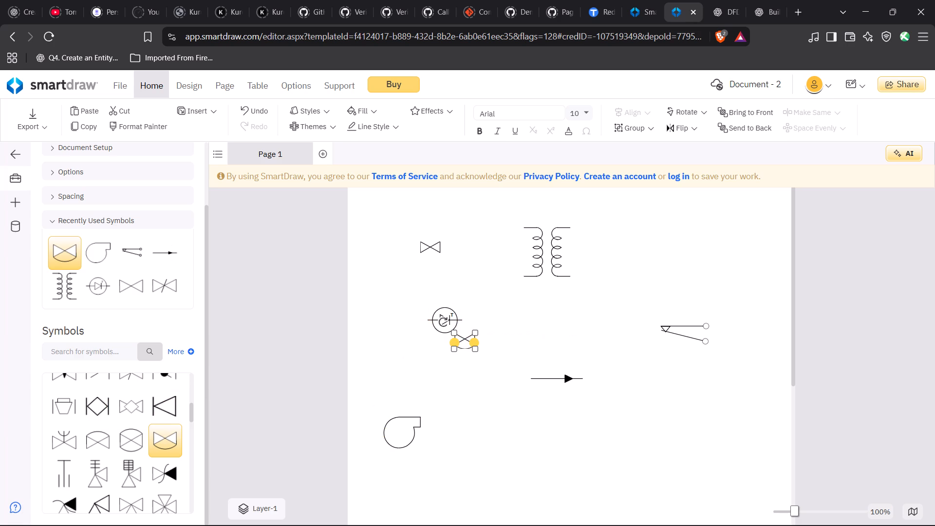
# Draw connectors from the gate valve's right end to the double coil and from its left end to the temperature sensing symbol.
pyautogui.click(430, 247)
pyautogui.moveTo(443, 248); pyautogui.dragTo(483, 290)
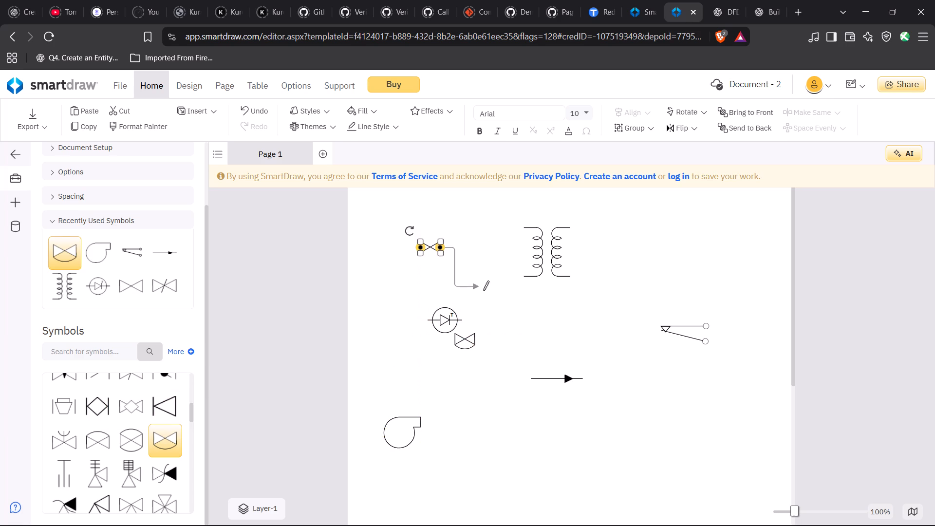
pyautogui.moveTo(483, 290); pyautogui.dragTo(540, 258)
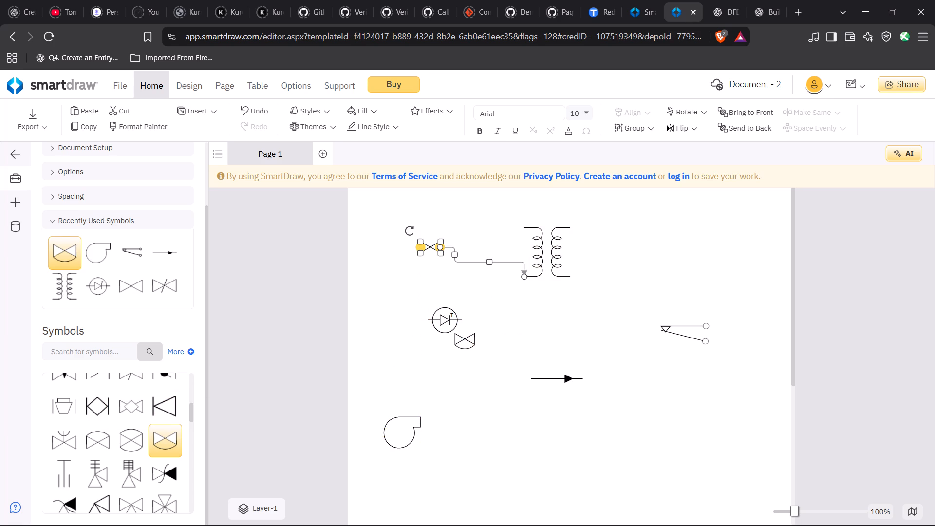
pyautogui.click(422, 238)
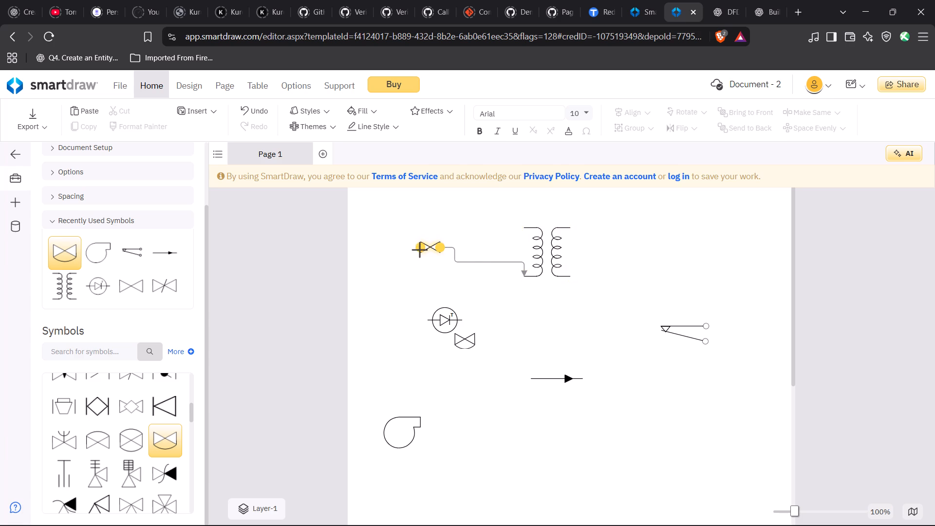
pyautogui.moveTo(420, 250); pyautogui.dragTo(449, 328)
# Move the pinch valve lower, then connect it to the centrifugal pump and to the left end of the temperature sensing symbol.
pyautogui.click(469, 339)
pyautogui.moveTo(469, 339); pyautogui.dragTo(470, 381)
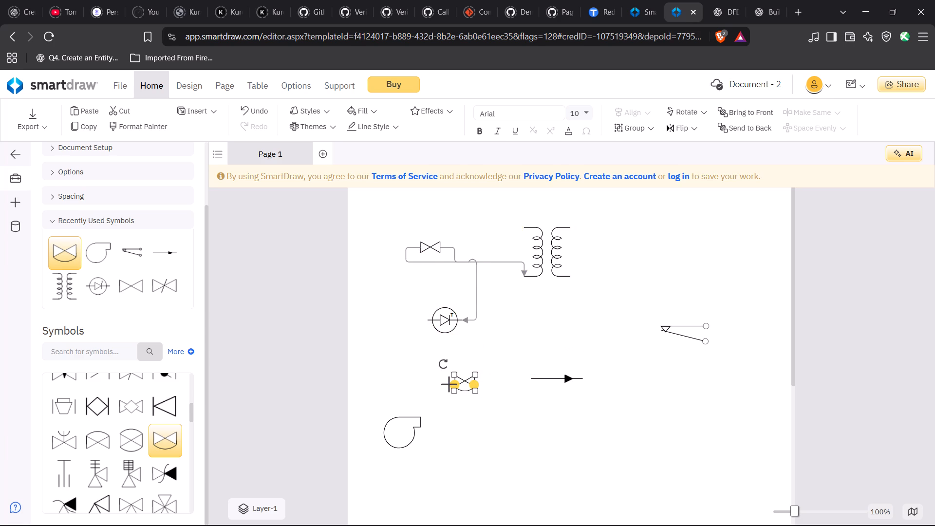
pyautogui.moveTo(451, 384); pyautogui.dragTo(410, 421)
pyautogui.moveTo(476, 384); pyautogui.dragTo(440, 325)
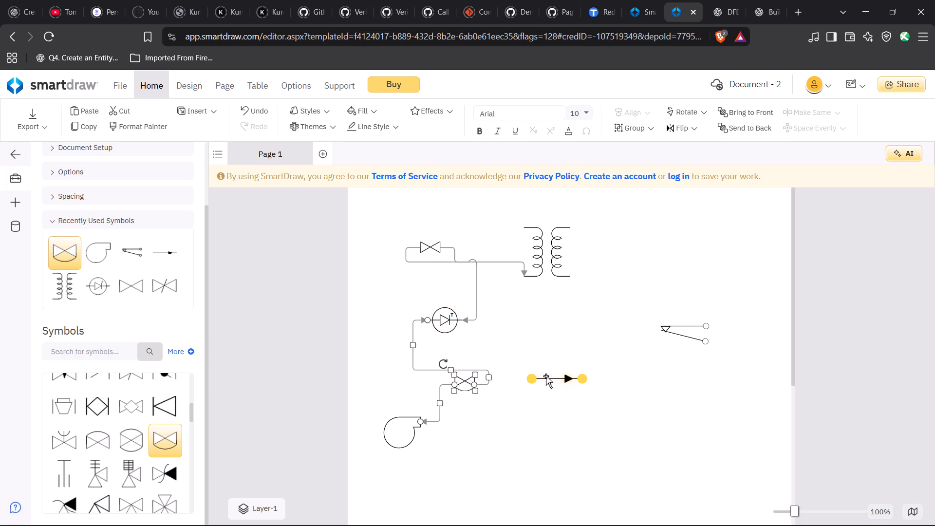
# Move the arrow symbol up level with the temperature sensing symbol and connect its left end to that symbol's right end.
pyautogui.moveTo(542, 377); pyautogui.dragTo(545, 324)
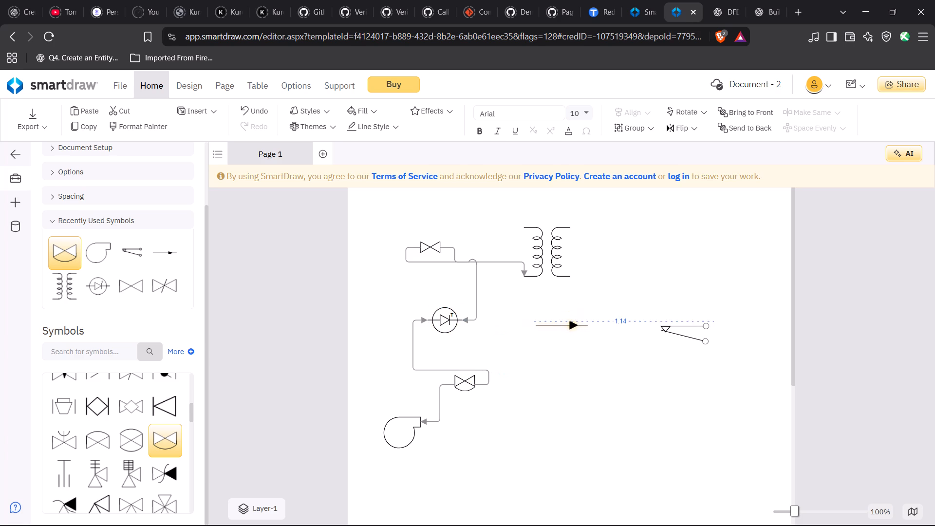
pyautogui.moveTo(545, 324); pyautogui.dragTo(542, 320)
pyautogui.moveTo(532, 321); pyautogui.dragTo(502, 319)
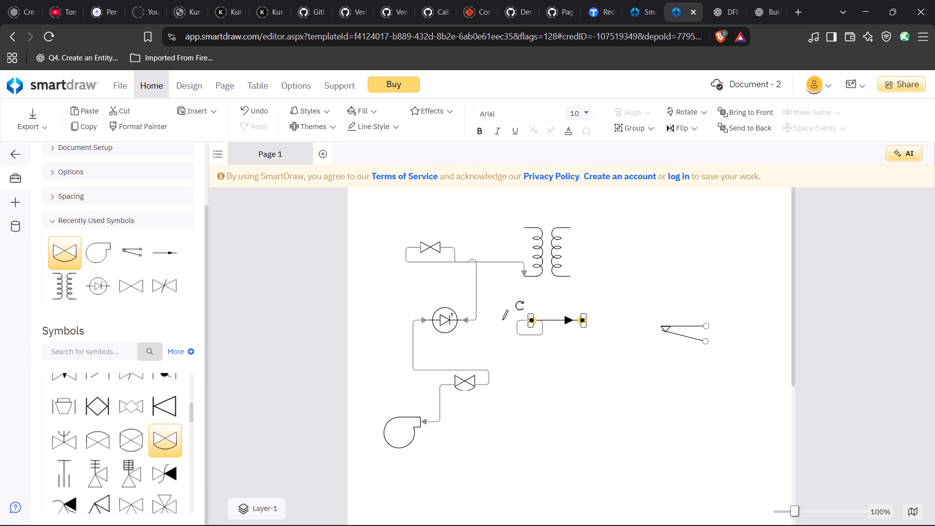
pyautogui.moveTo(502, 319); pyautogui.dragTo(460, 320)
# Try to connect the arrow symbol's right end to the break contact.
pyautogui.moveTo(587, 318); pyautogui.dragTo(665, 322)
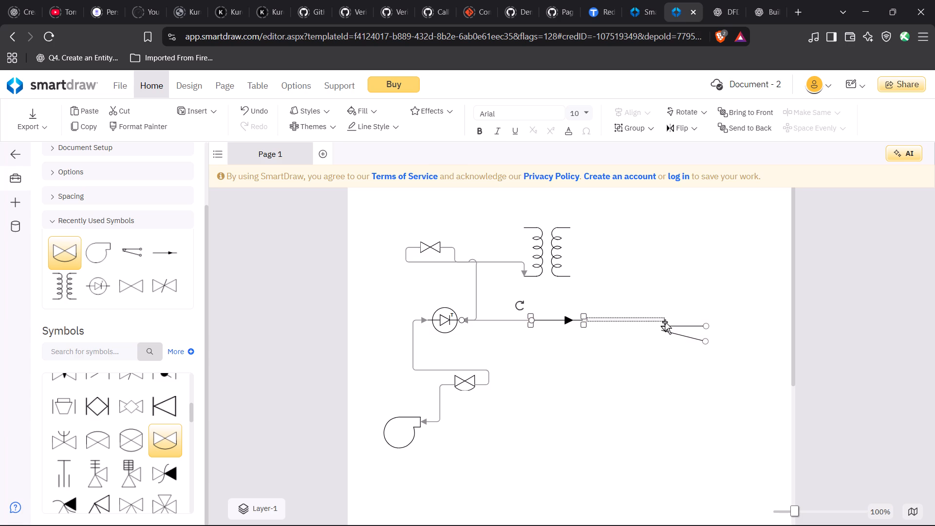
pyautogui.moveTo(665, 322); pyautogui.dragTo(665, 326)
# Move the break contact level with the arrow symbol, then stretch the arrow symbol's right end toward it.
pyautogui.moveTo(686, 334); pyautogui.dragTo(679, 304)
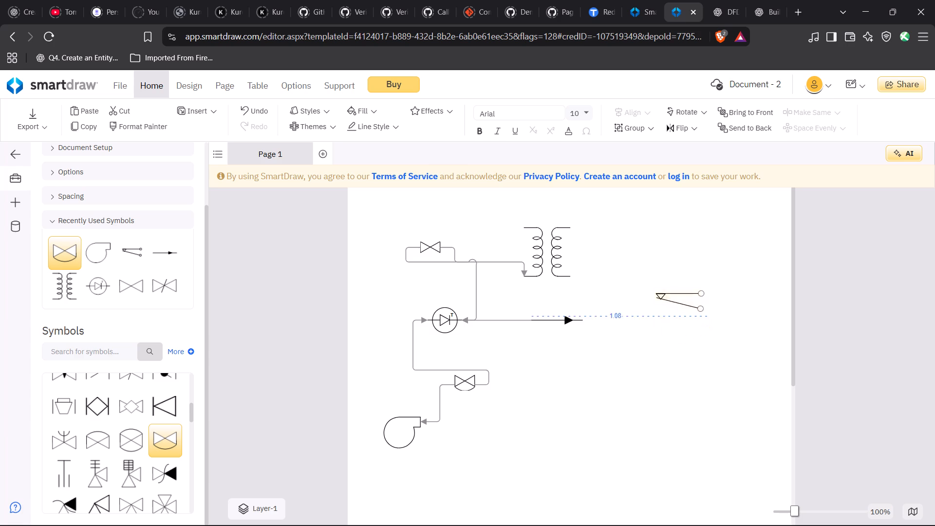
pyautogui.moveTo(679, 304); pyautogui.dragTo(680, 323)
pyautogui.click(571, 321)
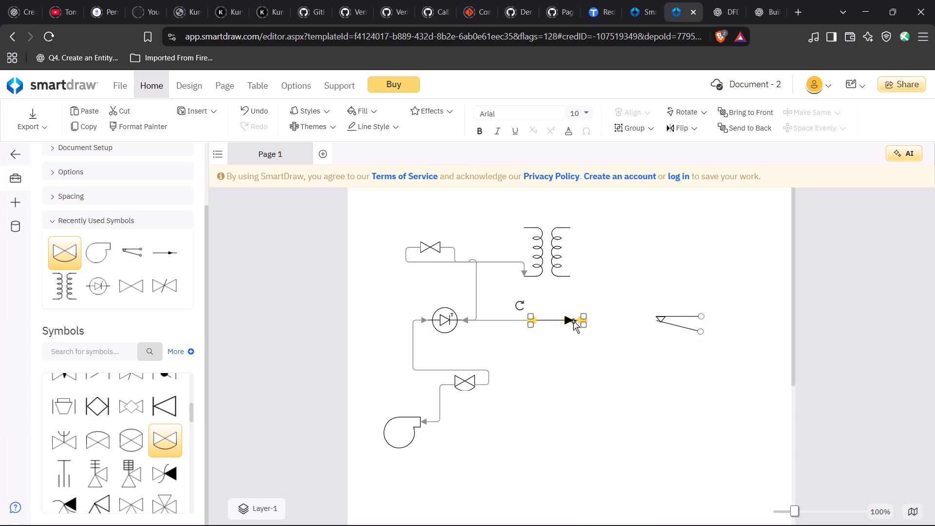
pyautogui.moveTo(584, 319); pyautogui.dragTo(616, 319)
# Draw a connector from the arrow symbol's right end, attach a second double coil to it, and place that coil below the arrow.
pyautogui.moveTo(617, 319); pyautogui.dragTo(658, 321)
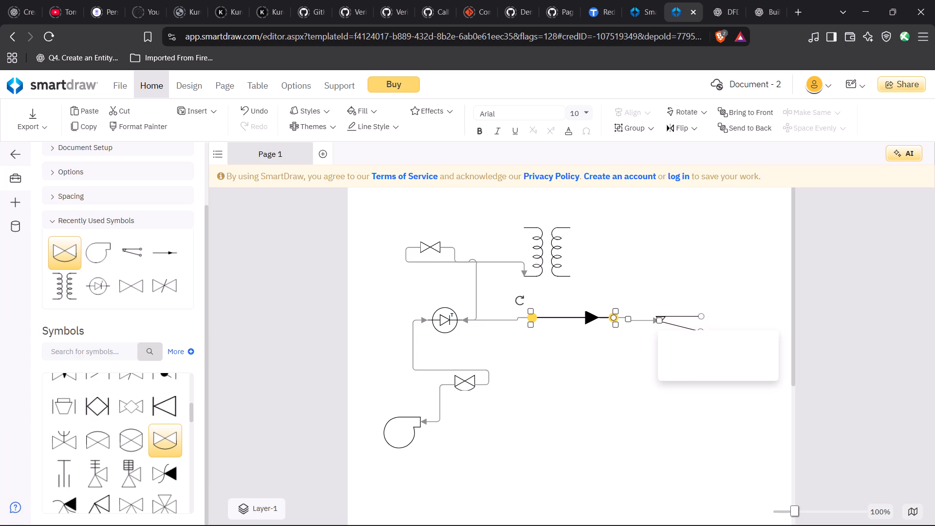
pyautogui.click(671, 376)
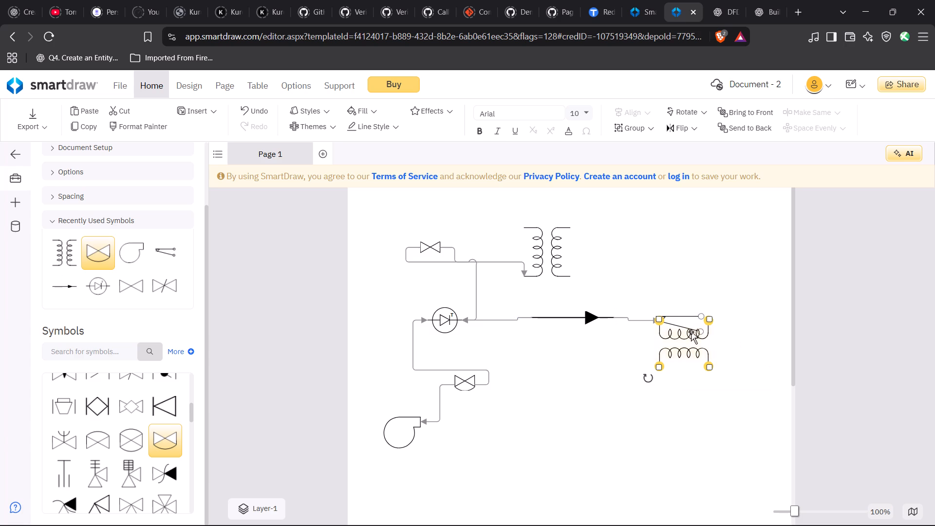
pyautogui.moveTo(689, 338); pyautogui.dragTo(600, 400)
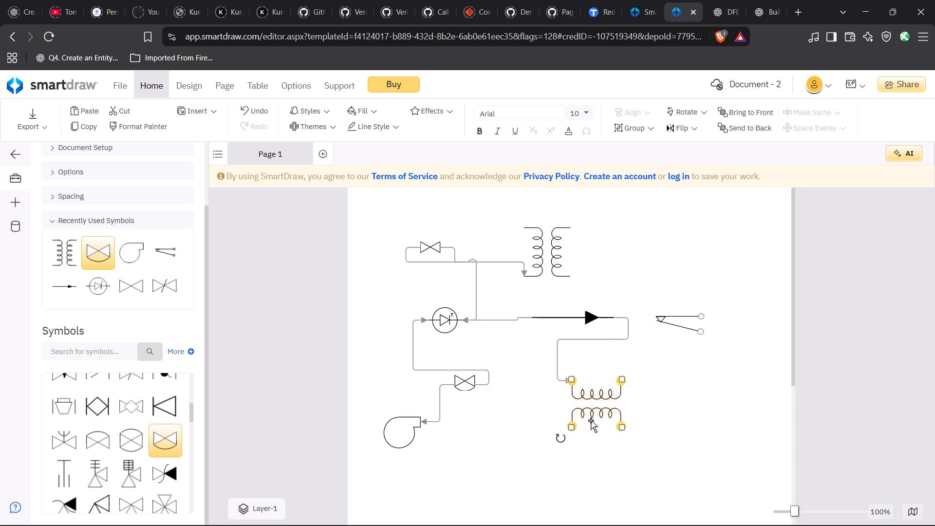
pyautogui.click(641, 436)
# Connect the lower left end of the second double coil to the centrifugal pump's outlet.
pyautogui.moveTo(570, 428); pyautogui.dragTo(483, 395)
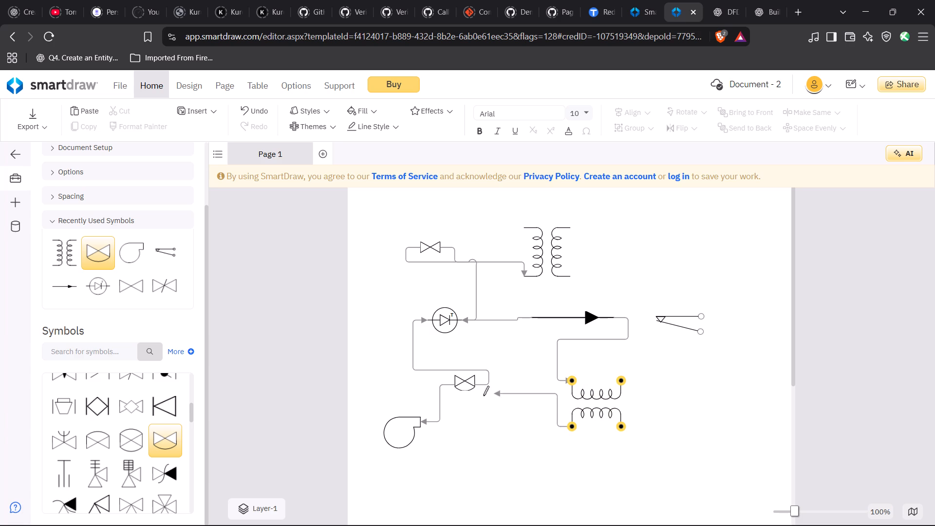
pyautogui.moveTo(483, 395); pyautogui.dragTo(414, 441)
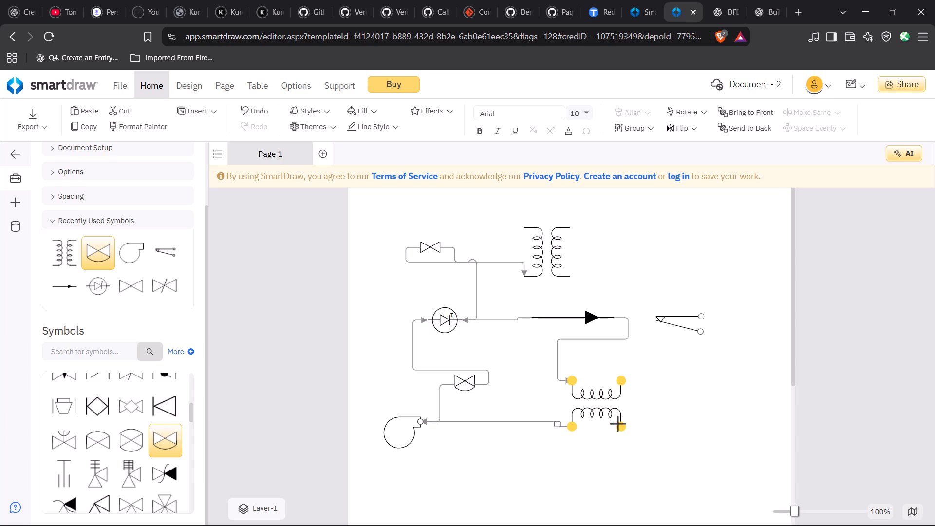
# Connect the second double coil's upper right end to the break contact, and the break contact to the arrow symbol's right end.
pyautogui.moveTo(623, 377); pyautogui.dragTo(658, 327)
pyautogui.moveTo(653, 318); pyautogui.dragTo(641, 315)
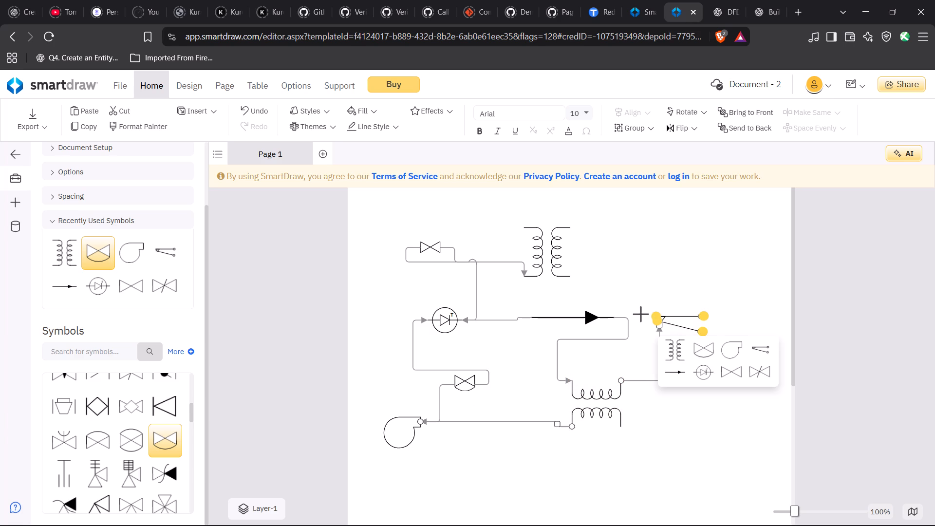
pyautogui.moveTo(641, 315); pyautogui.dragTo(585, 314)
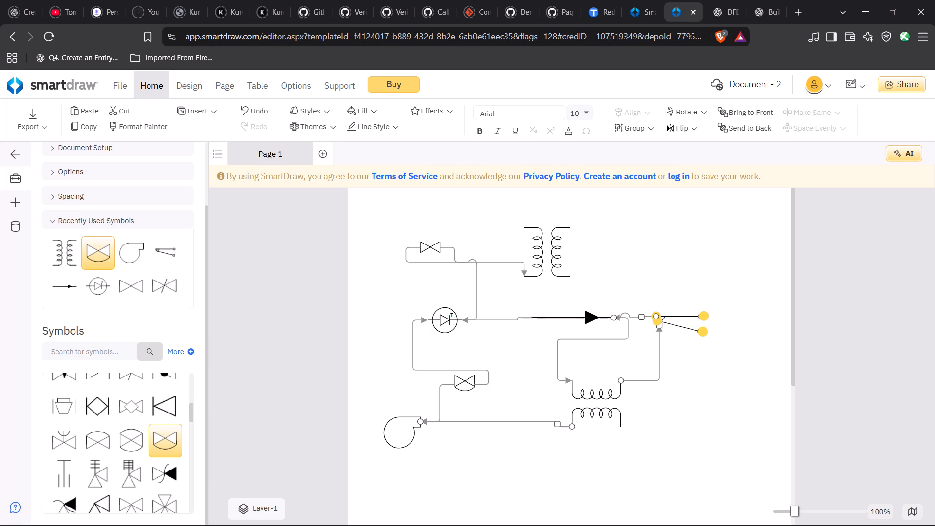
pyautogui.click(674, 239)
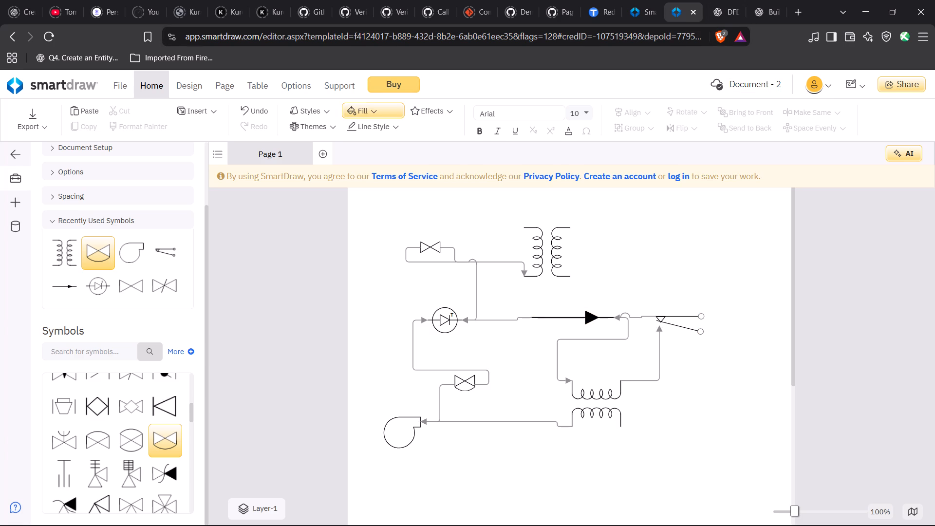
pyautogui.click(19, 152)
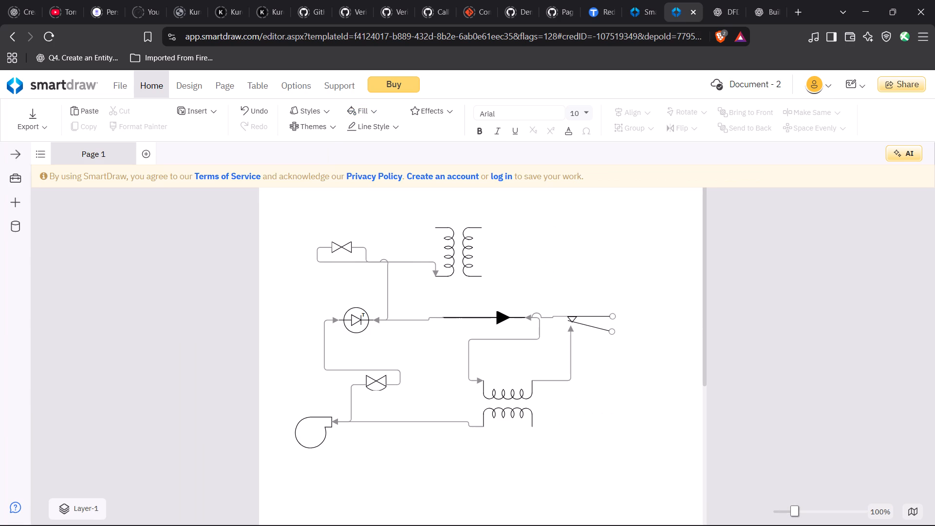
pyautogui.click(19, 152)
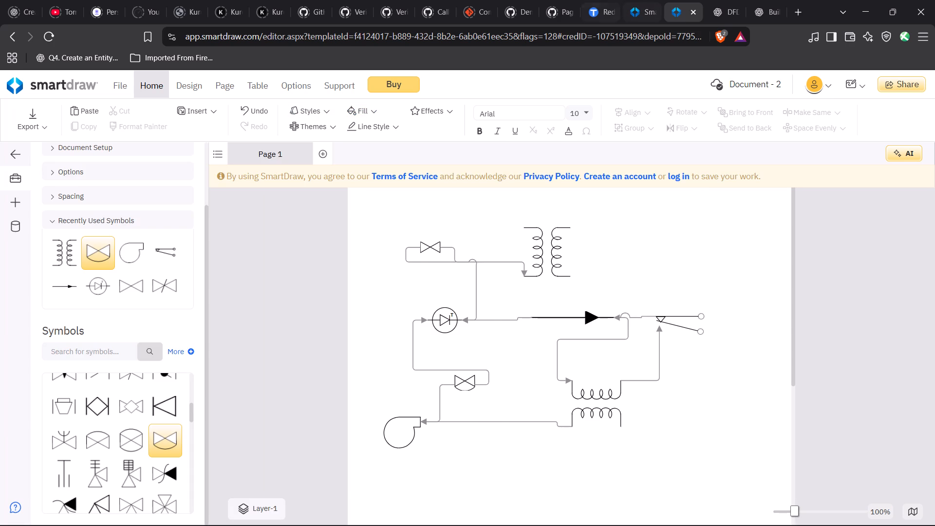
# Close the mechanical diagram and open a blank Decision Tree from the Tree Diagrams templates.
pyautogui.click(695, 9)
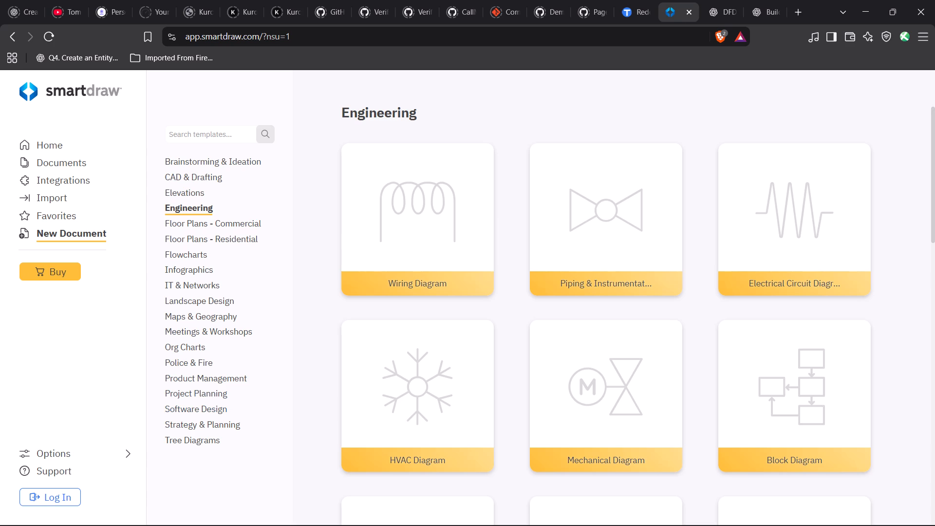
pyautogui.click(215, 443)
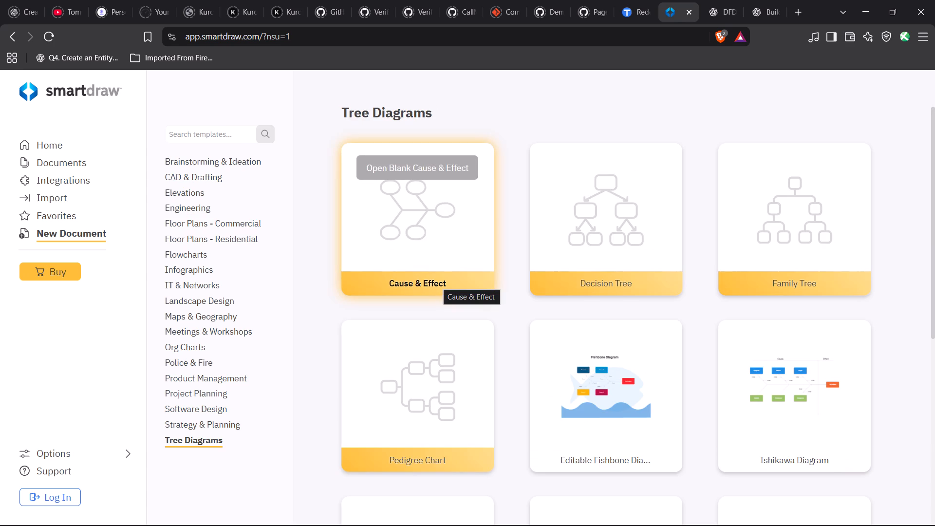
pyautogui.press('space')
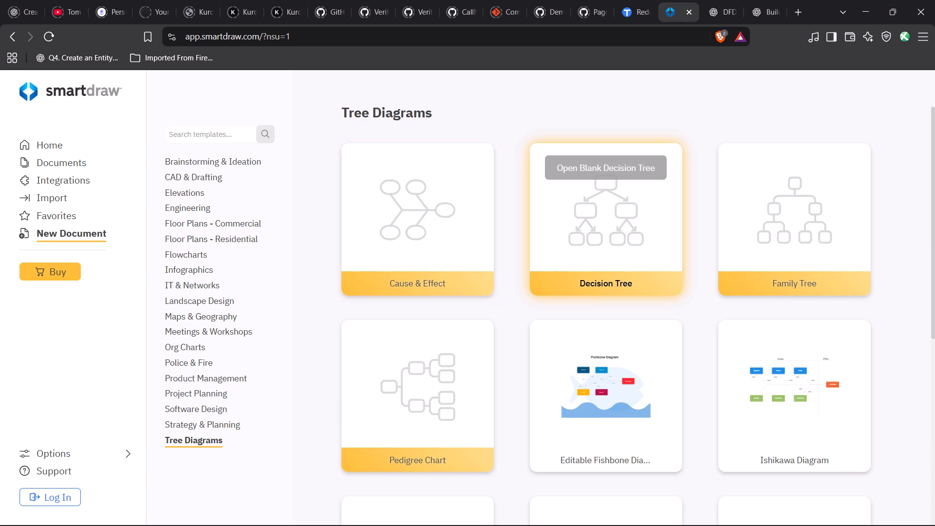
pyautogui.click(580, 287)
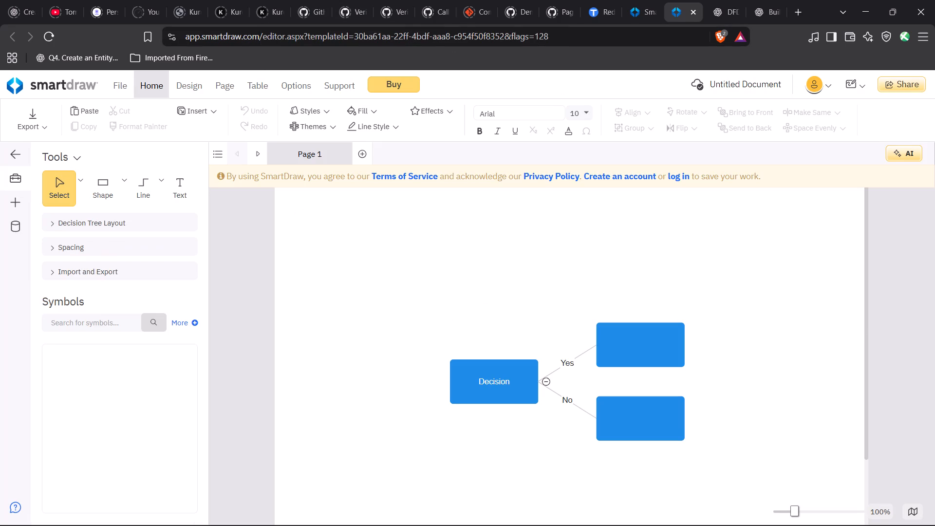
# Move the Decision box with its Yes and No branches up to the page's upper left area.
pyautogui.moveTo(496, 383); pyautogui.dragTo(386, 320)
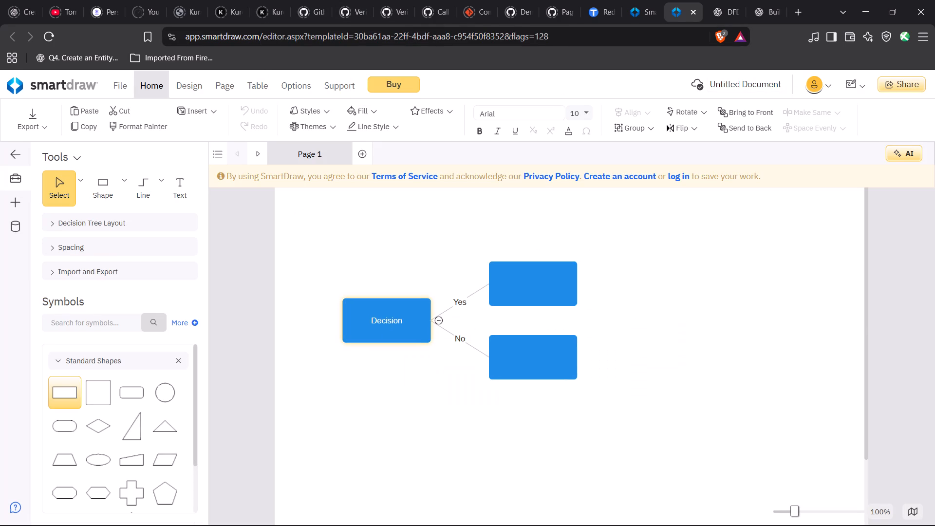
pyautogui.moveTo(386, 320); pyautogui.dragTo(384, 269)
pyautogui.rightClick(452, 247)
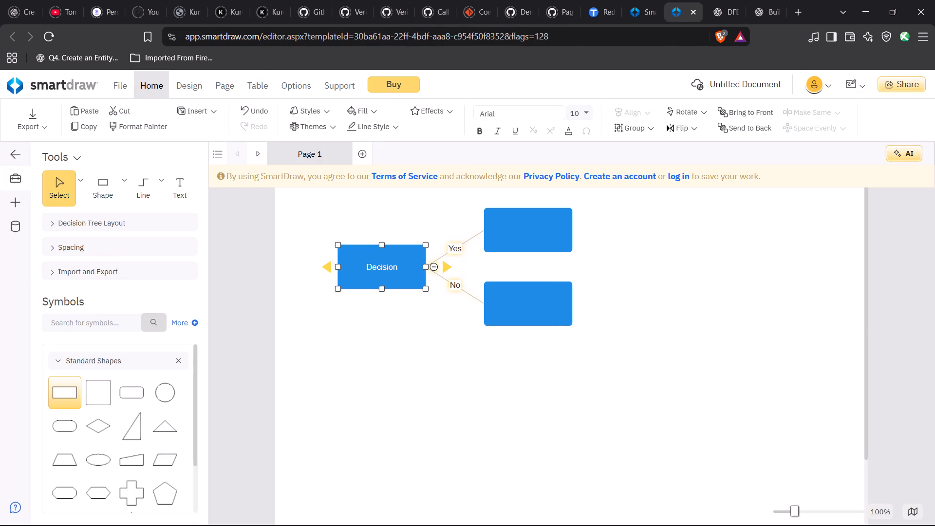
pyautogui.click(452, 247)
pyautogui.click(453, 247)
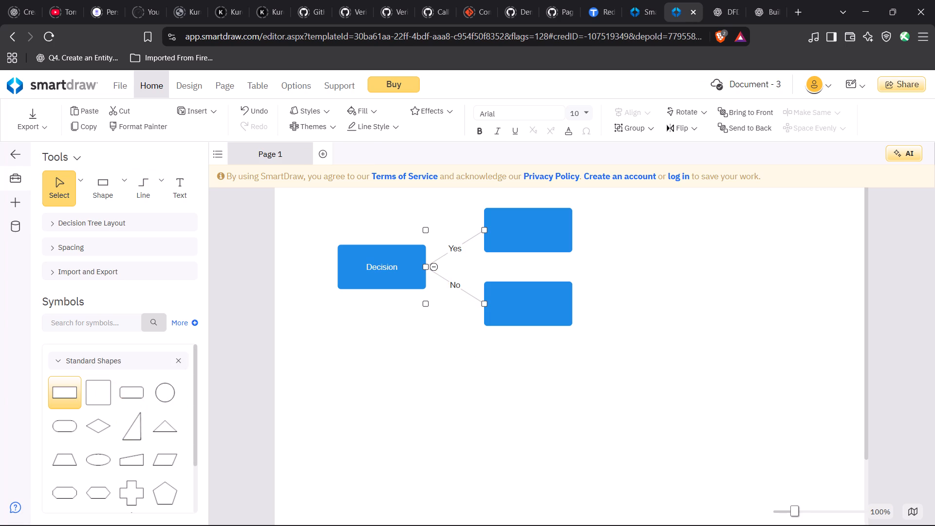
# Place a standard square below the Decision box and a circle to the right of the square.
pyautogui.click(99, 395)
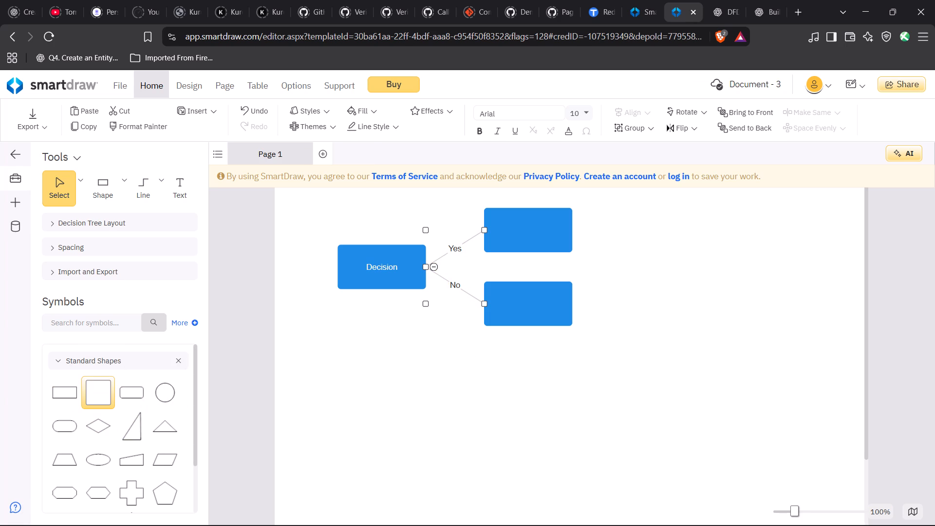
pyautogui.moveTo(302, 366); pyautogui.dragTo(384, 402)
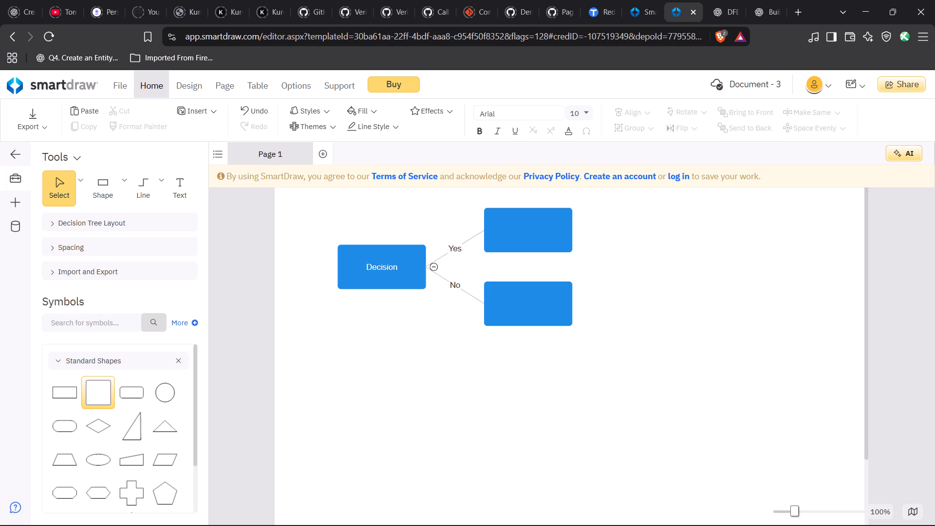
pyautogui.moveTo(97, 397); pyautogui.dragTo(363, 383)
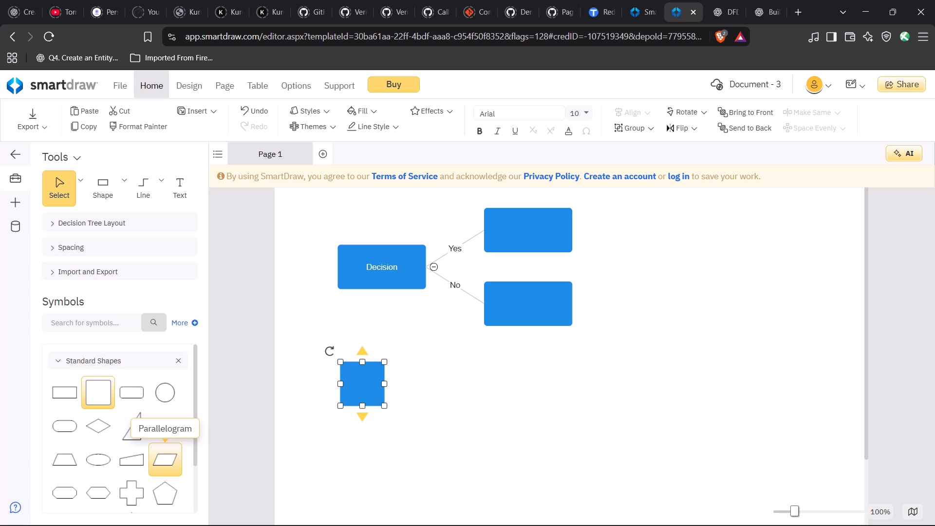
pyautogui.moveTo(168, 400); pyautogui.dragTo(455, 377)
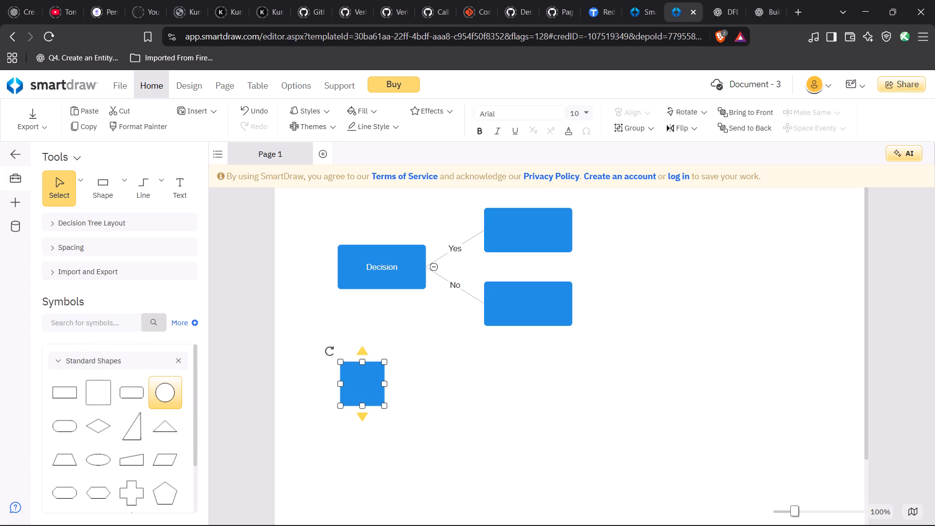
pyautogui.moveTo(455, 377); pyautogui.dragTo(456, 377)
pyautogui.moveTo(166, 396); pyautogui.dragTo(471, 392)
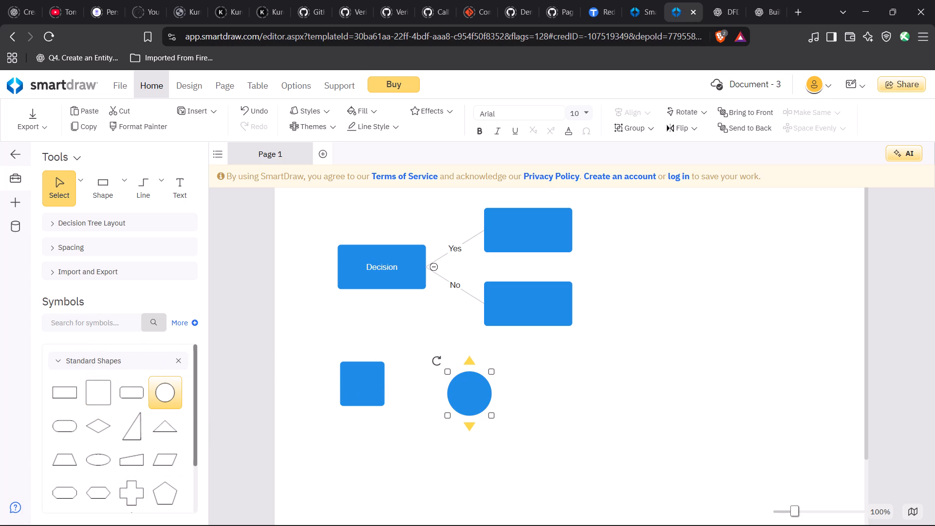
# Place a Terminate Symbol near the top of the page, to the right of the Decision tree.
pyautogui.click(71, 418)
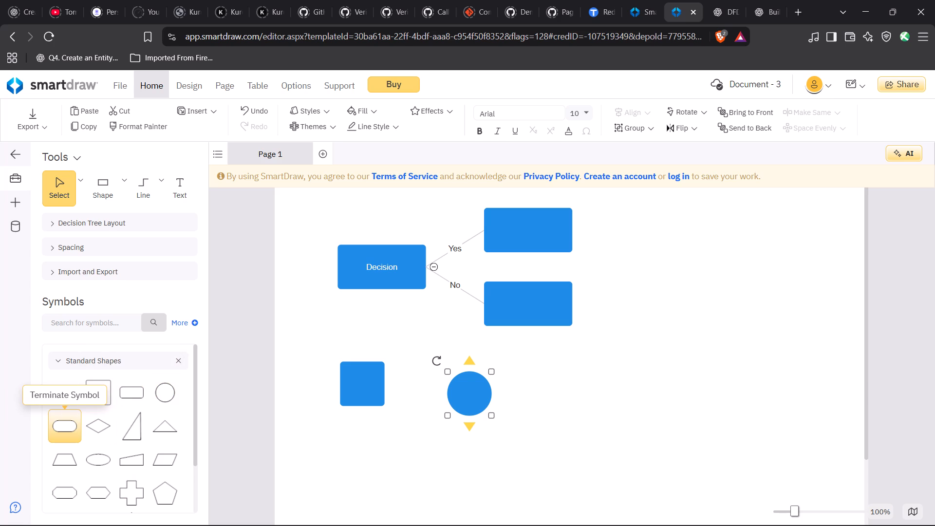
pyautogui.moveTo(71, 418); pyautogui.dragTo(424, 321)
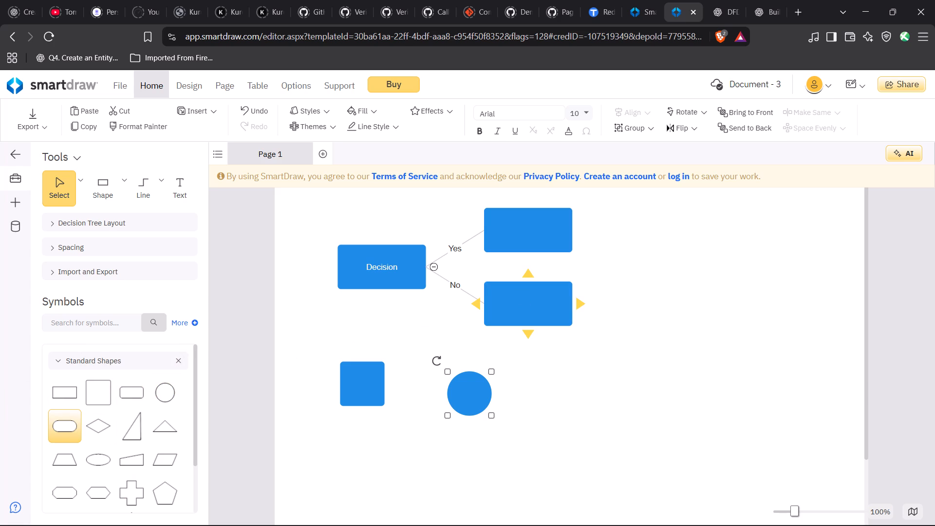
pyautogui.moveTo(68, 426); pyautogui.dragTo(683, 342)
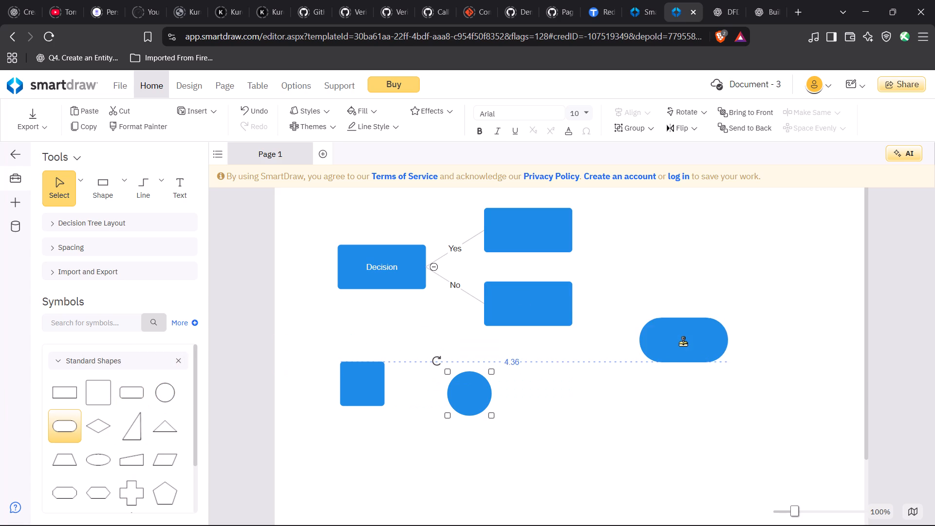
pyautogui.moveTo(683, 342); pyautogui.dragTo(683, 216)
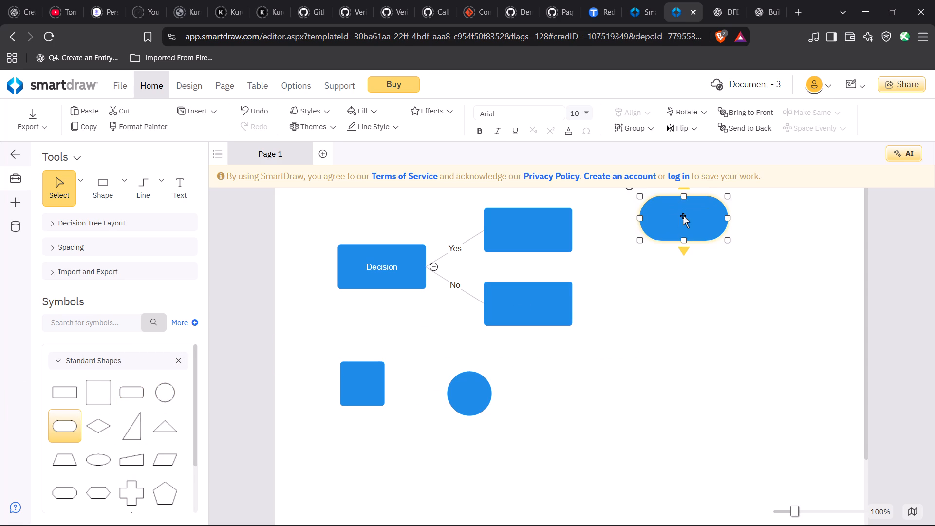
# Add Yes and No branches below the Terminate Symbol and shift the resulting tree farther right.
pyautogui.click(684, 251)
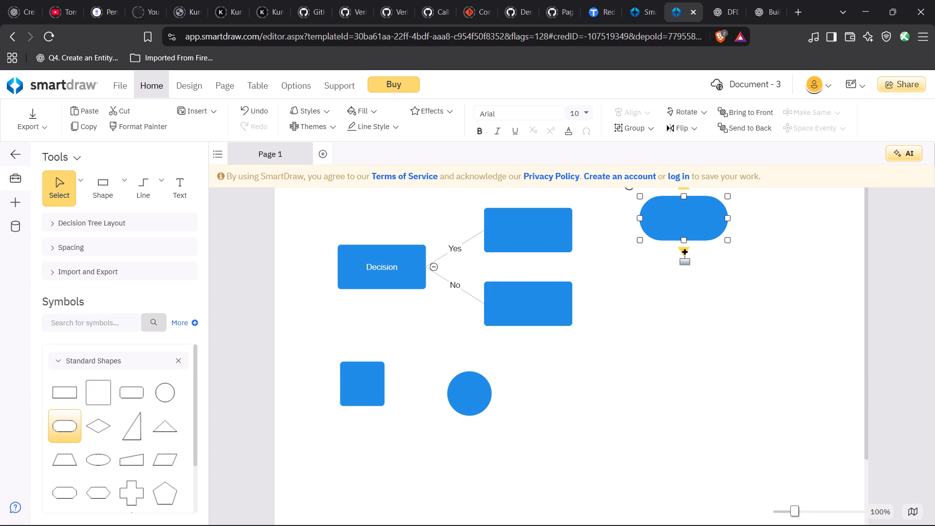
pyautogui.moveTo(675, 213); pyautogui.dragTo(709, 219)
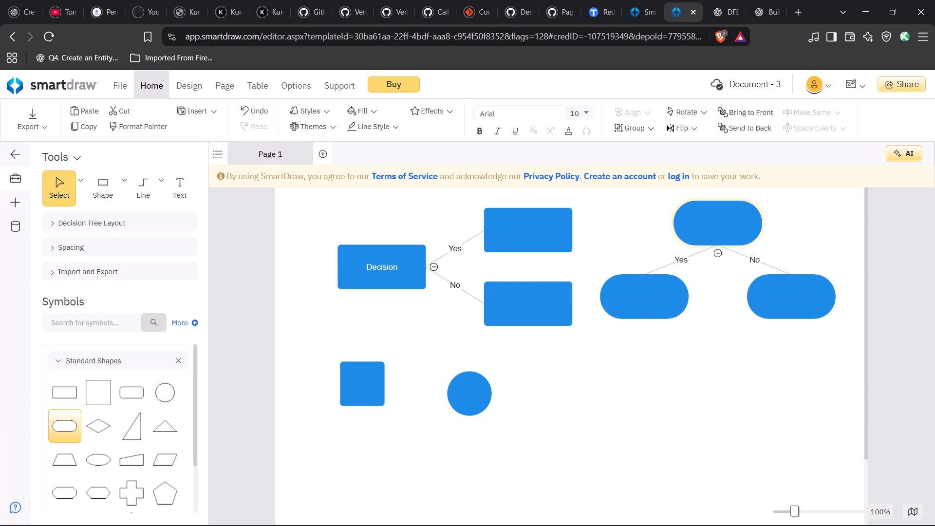
pyautogui.moveTo(709, 219); pyautogui.dragTo(723, 219)
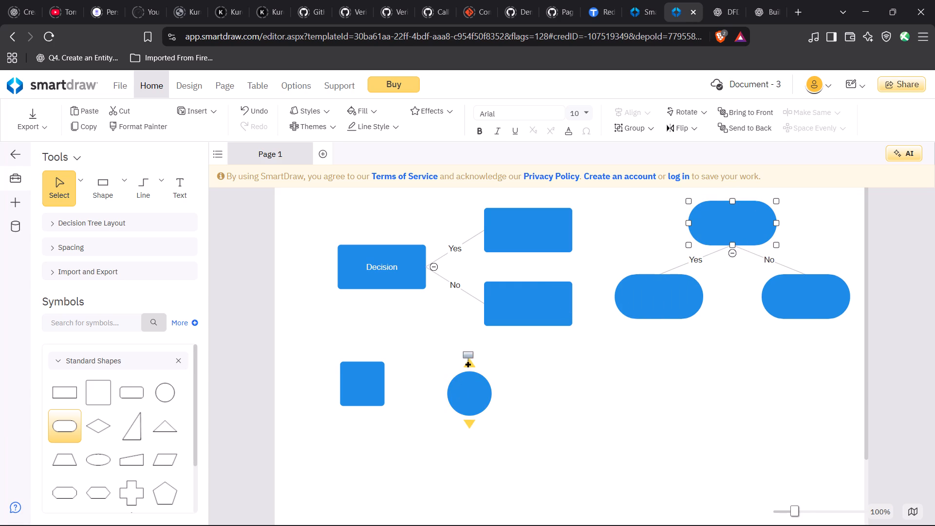
# Build two levels of Yes and No branches above the circle, then move that tree to the lower right, clear of the Decision tree.
pyautogui.click(467, 364)
pyautogui.click(470, 424)
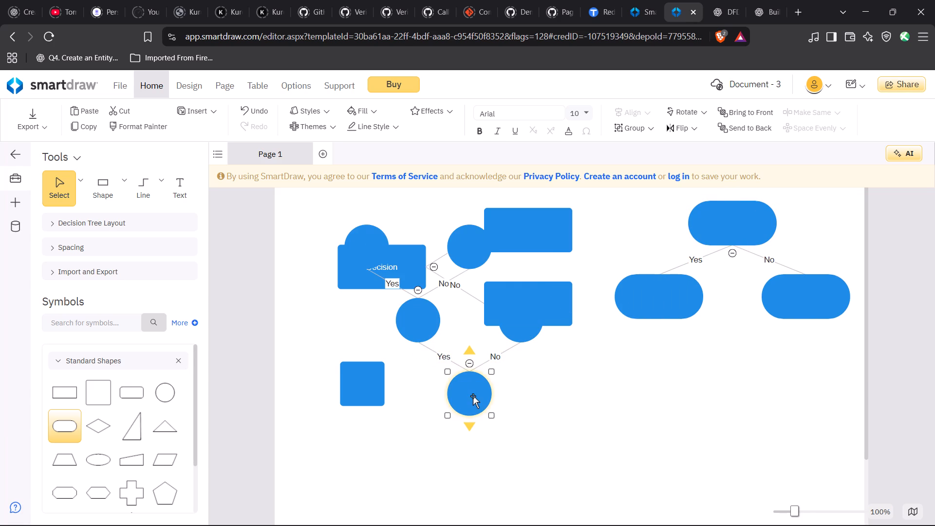
pyautogui.moveTo(473, 395); pyautogui.dragTo(641, 502)
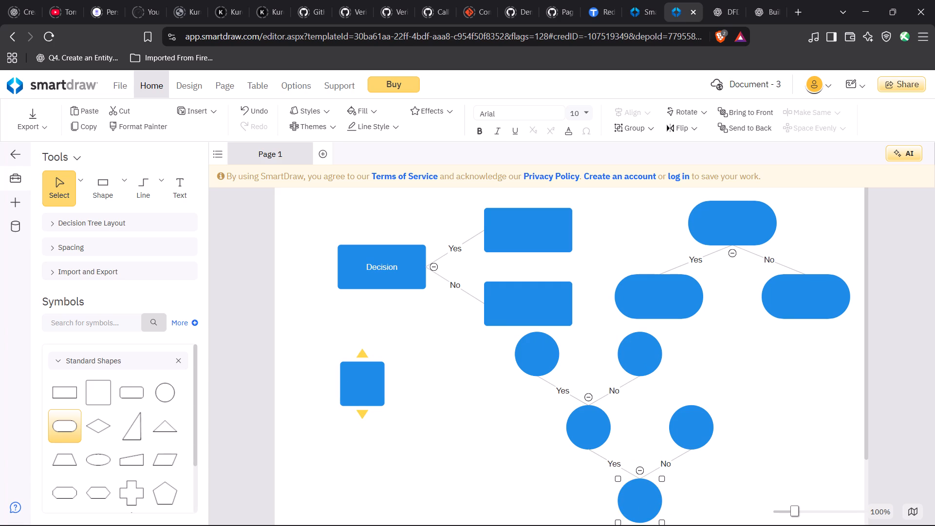
# Add Yes and No branches above the standalone square.
pyautogui.click(363, 409)
pyautogui.click(360, 352)
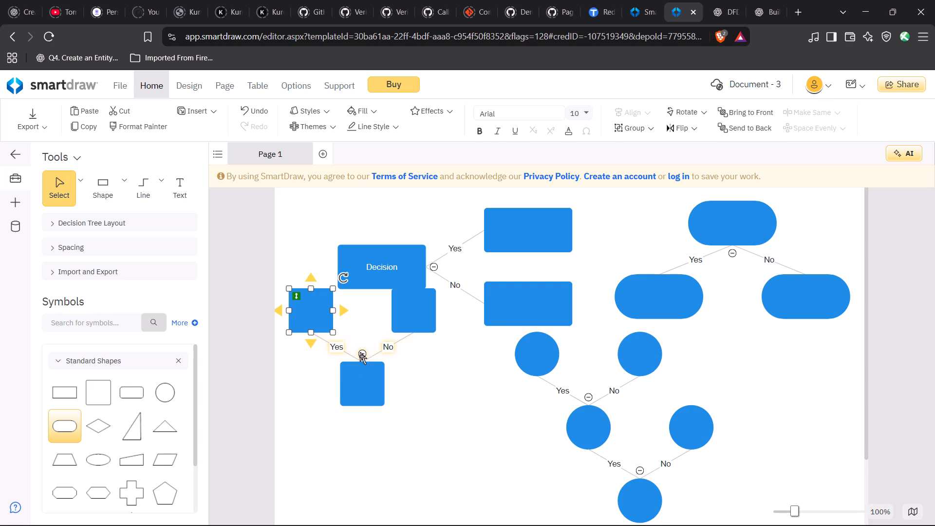
# Add Yes and No branches above the square tree's Yes square, then move the whole tree down, clear of the Decision tree.
pyautogui.click(363, 414)
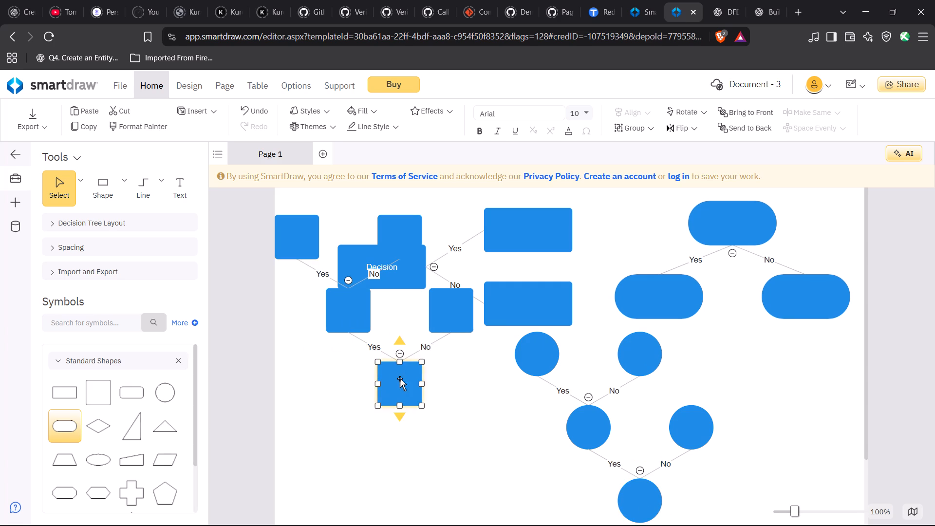
pyautogui.moveTo(400, 380); pyautogui.dragTo(424, 494)
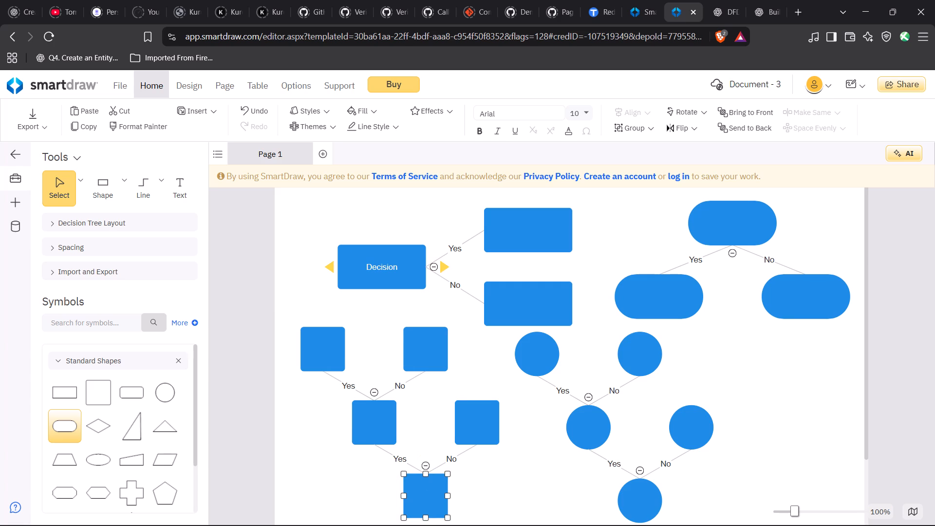
# Rename Page 1 as "flowcharts pages".
pyautogui.rightClick(294, 150)
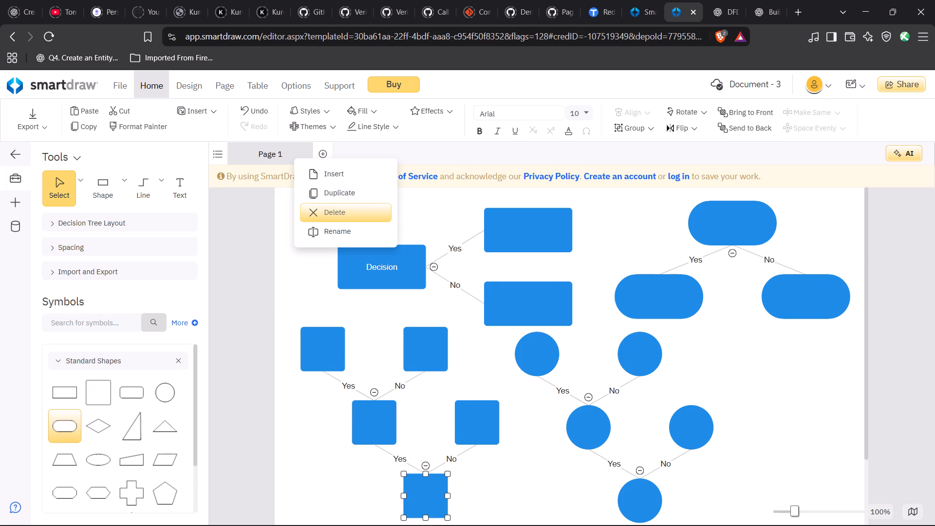
pyautogui.click(326, 229)
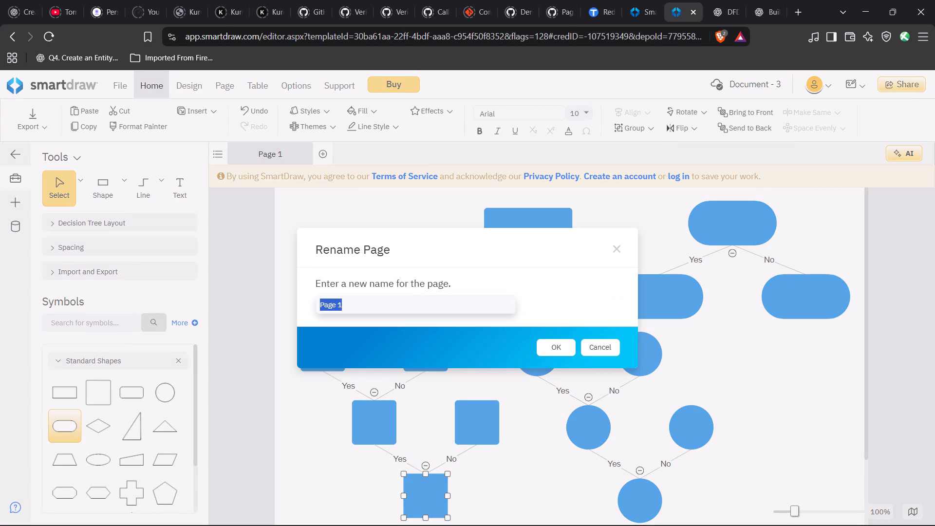
pyautogui.press('f')
pyautogui.write('lo')
pyautogui.press('w')
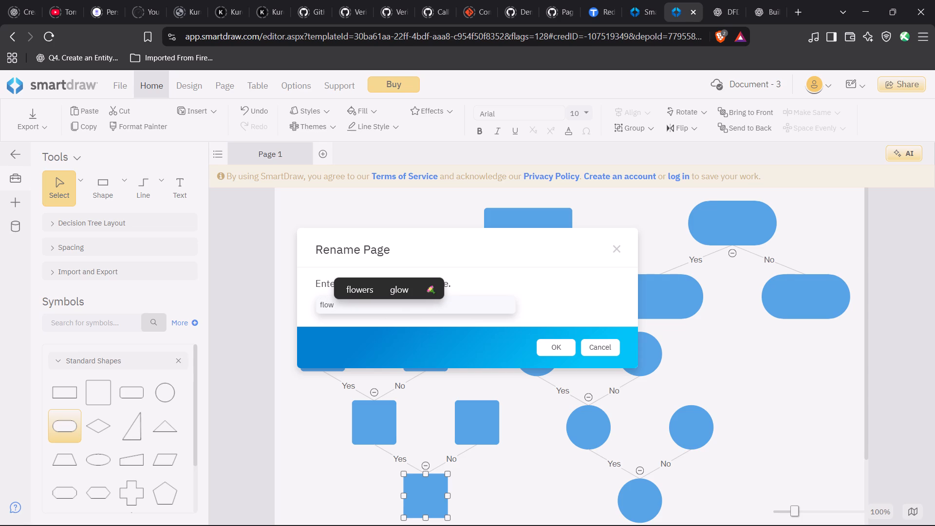
pyautogui.write('charts pages')
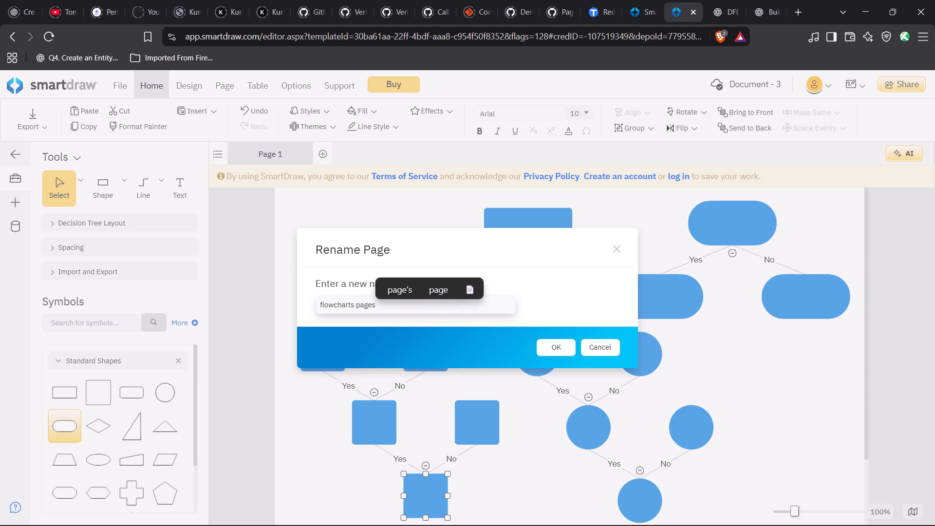
pyautogui.click(549, 342)
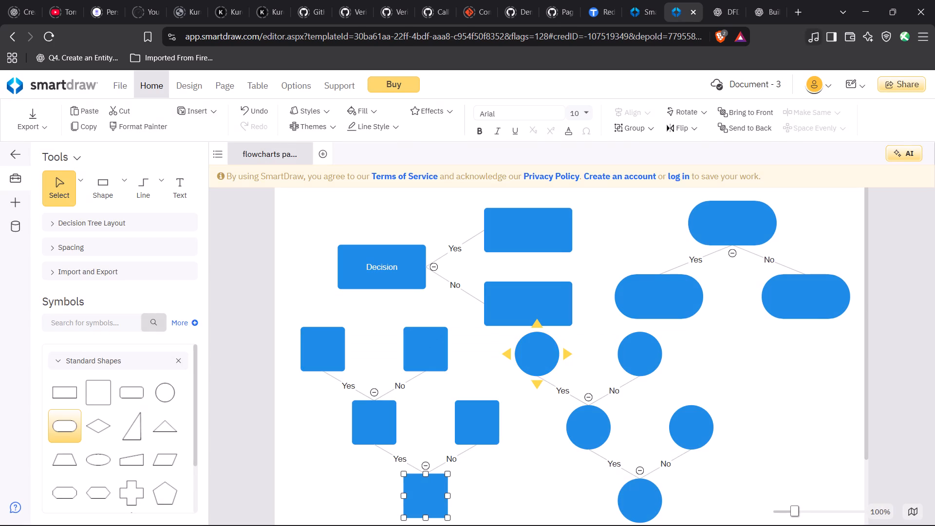